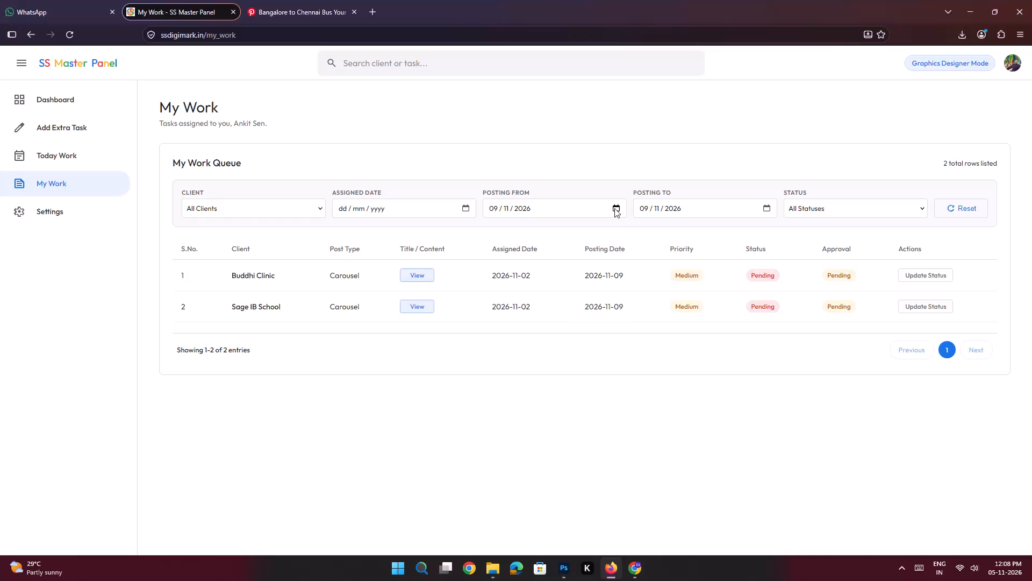
# Filter the My Work queue to tasks with posting dates from 10/11/2026 to 10/11/2026.
pyautogui.click(543, 304)
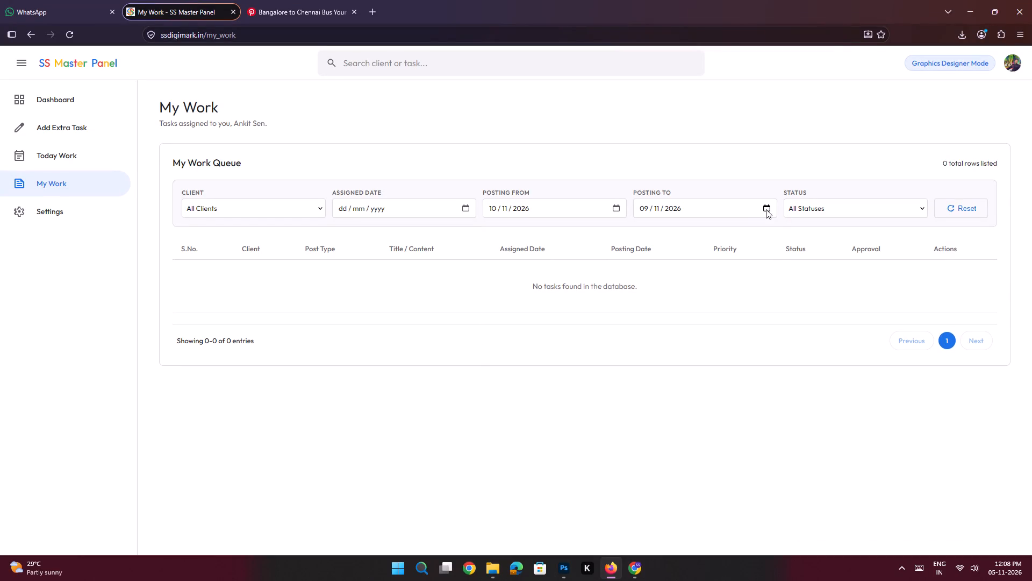
pyautogui.click(766, 209)
pyautogui.click(691, 302)
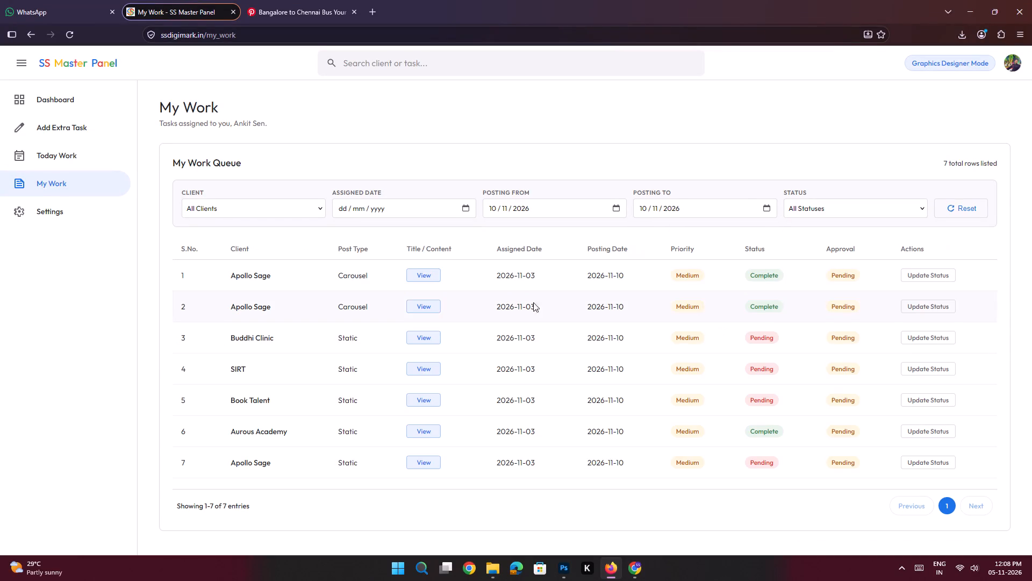
# Review the task details of the pending Buddhi Clinic static post, including its title, content and reference.
pyautogui.click(412, 332)
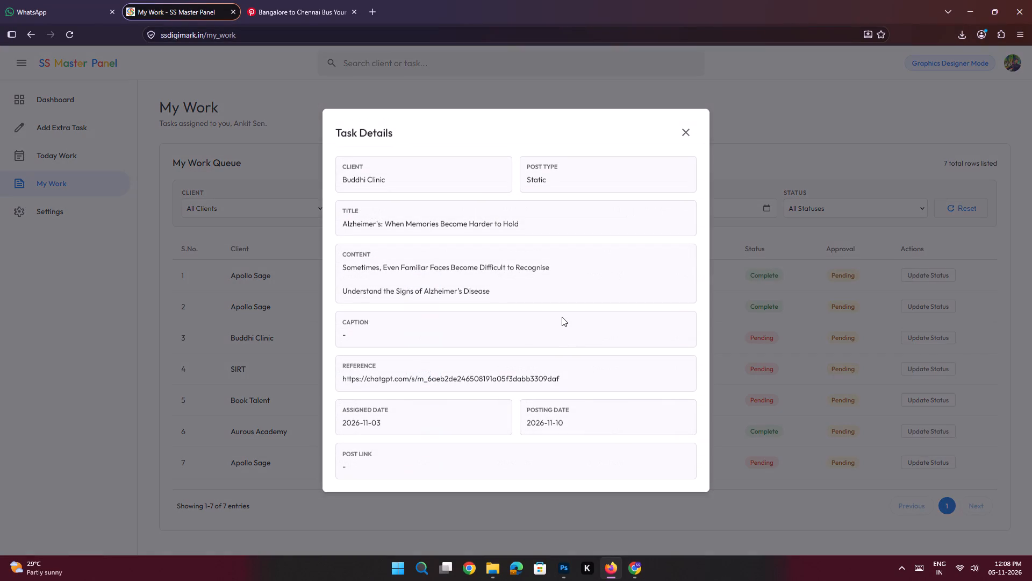
pyautogui.click(779, 471)
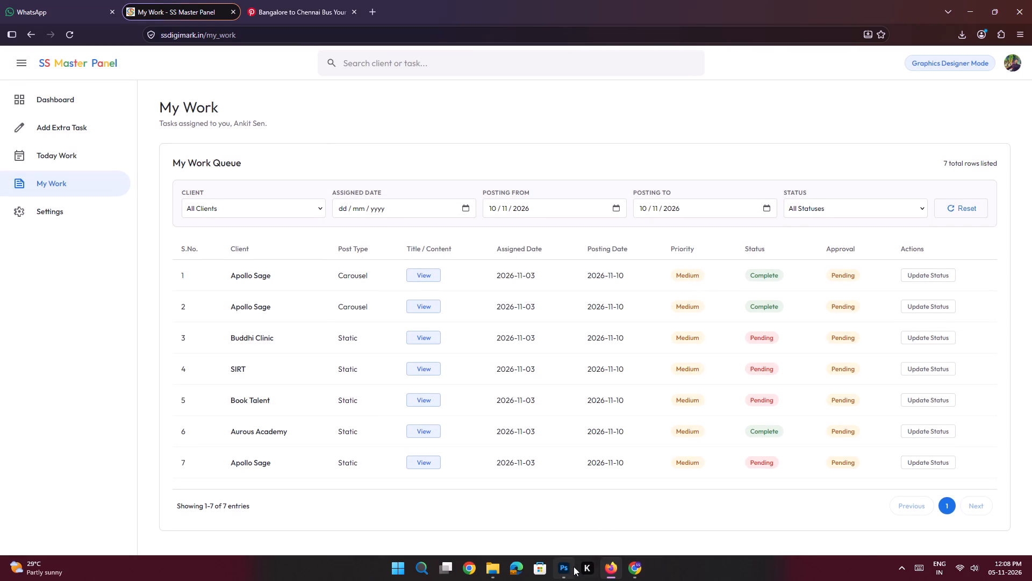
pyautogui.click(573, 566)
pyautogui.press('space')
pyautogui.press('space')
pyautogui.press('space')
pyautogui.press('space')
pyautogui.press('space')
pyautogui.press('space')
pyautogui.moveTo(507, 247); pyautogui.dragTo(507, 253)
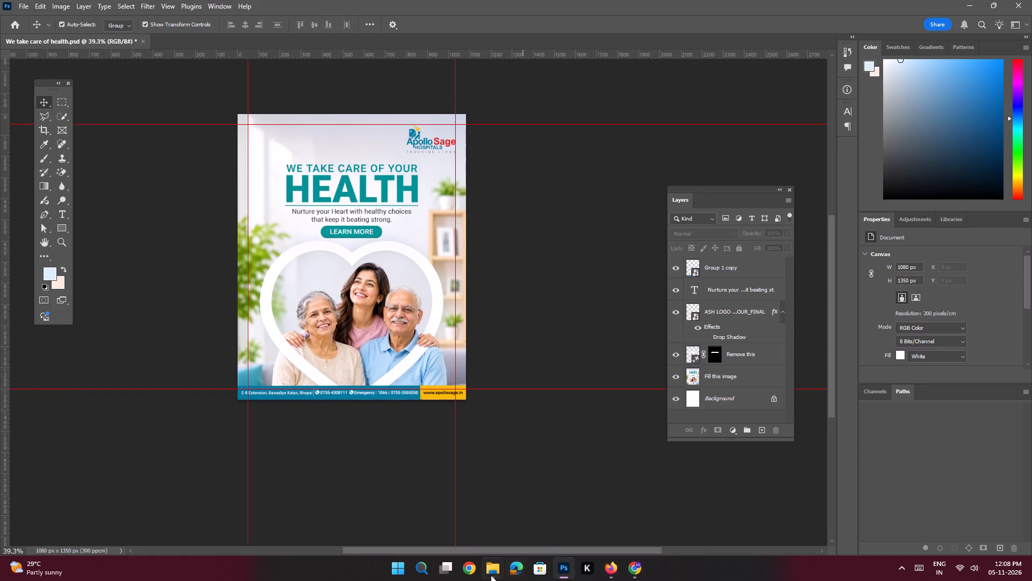
# Switch to File Explorer and open the Buddhi clinic folder on the Desktop.
pyautogui.click(481, 537)
pyautogui.click(42, 130)
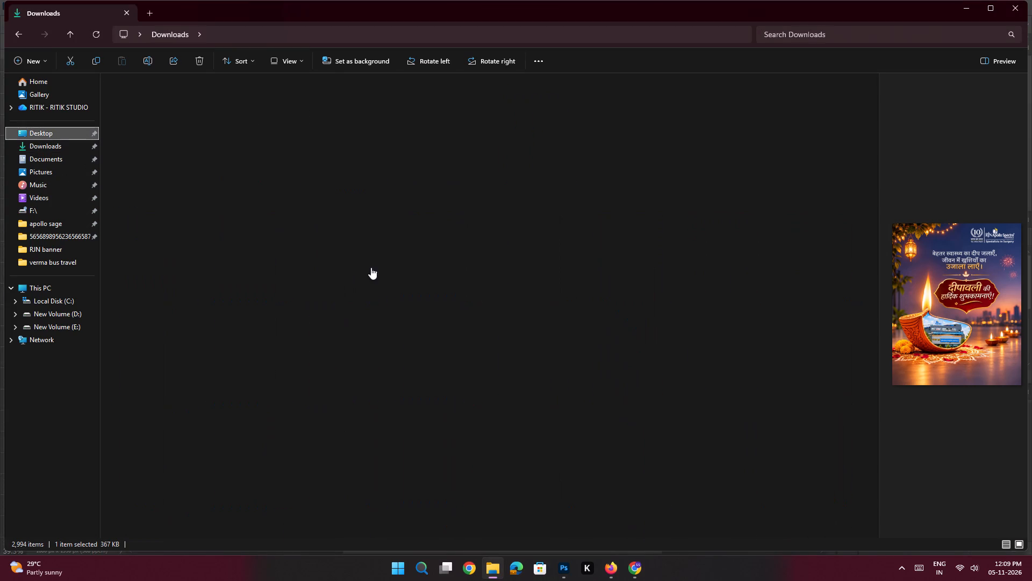
pyautogui.click(372, 288)
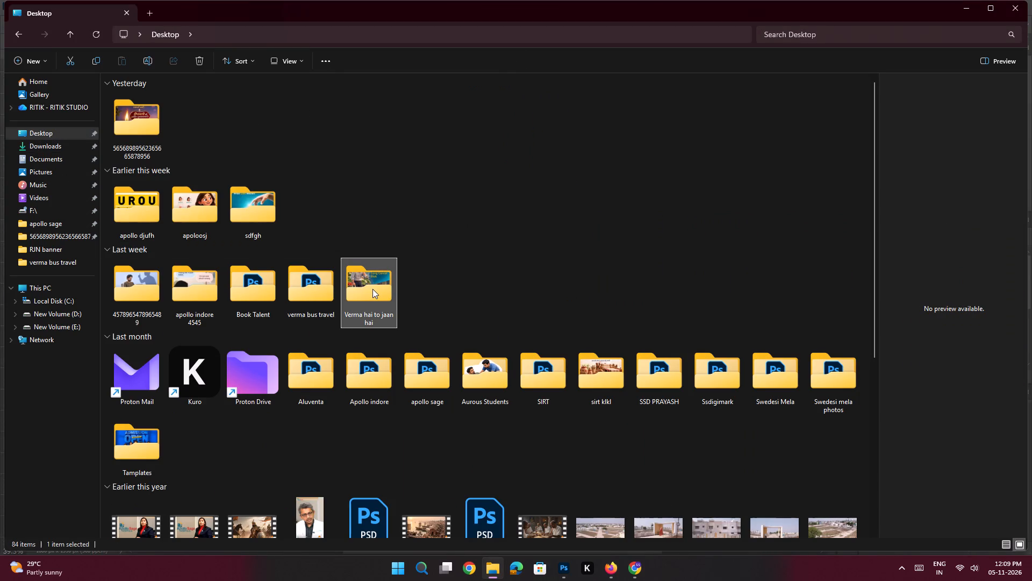
pyautogui.press('b')
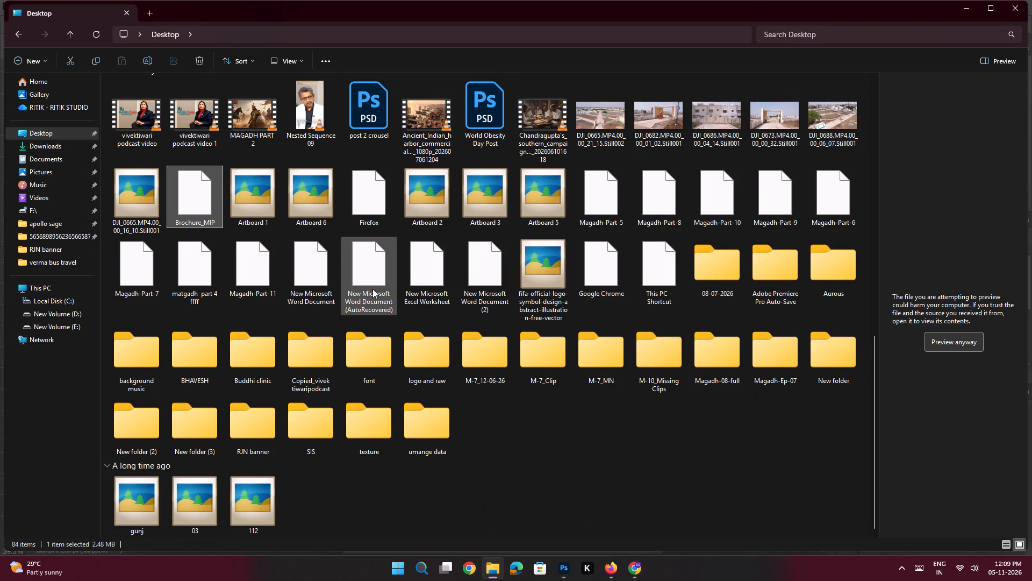
pyautogui.scroll(3, 601, 414)
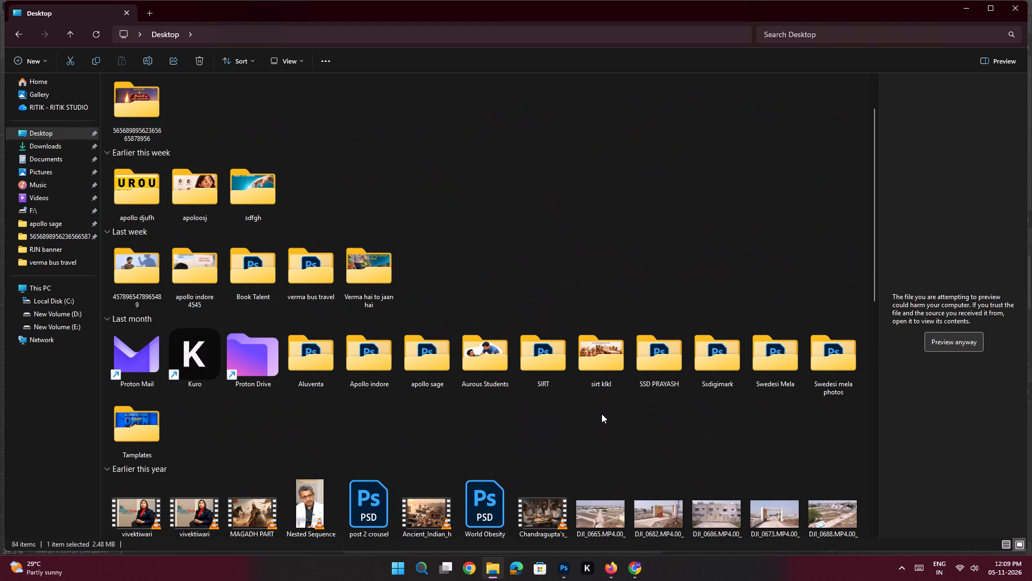
pyautogui.scroll(1, 601, 414)
pyautogui.scroll(4, 573, 371)
pyautogui.scroll(-10, 575, 302)
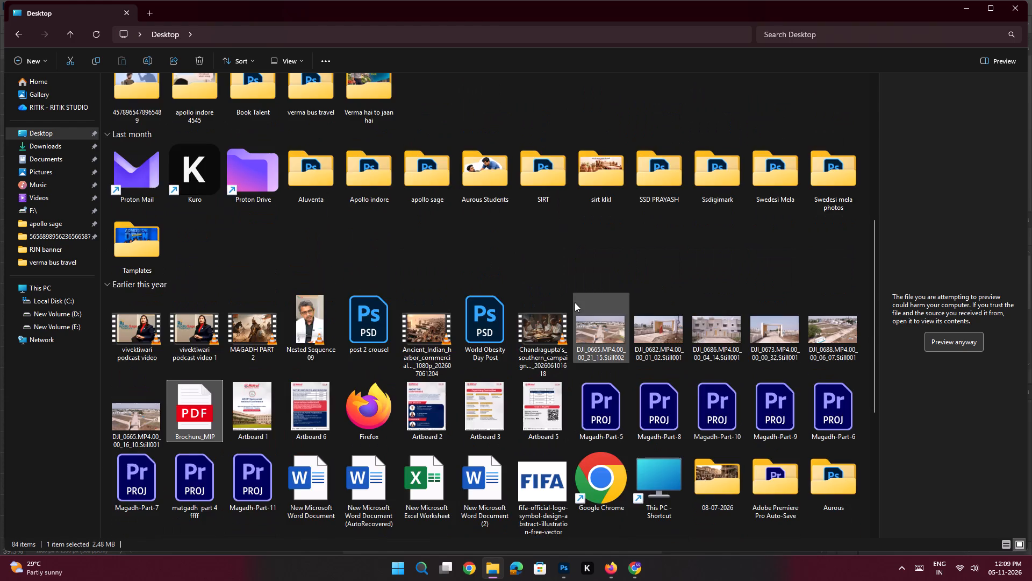
pyautogui.click(380, 370)
pyautogui.press('b')
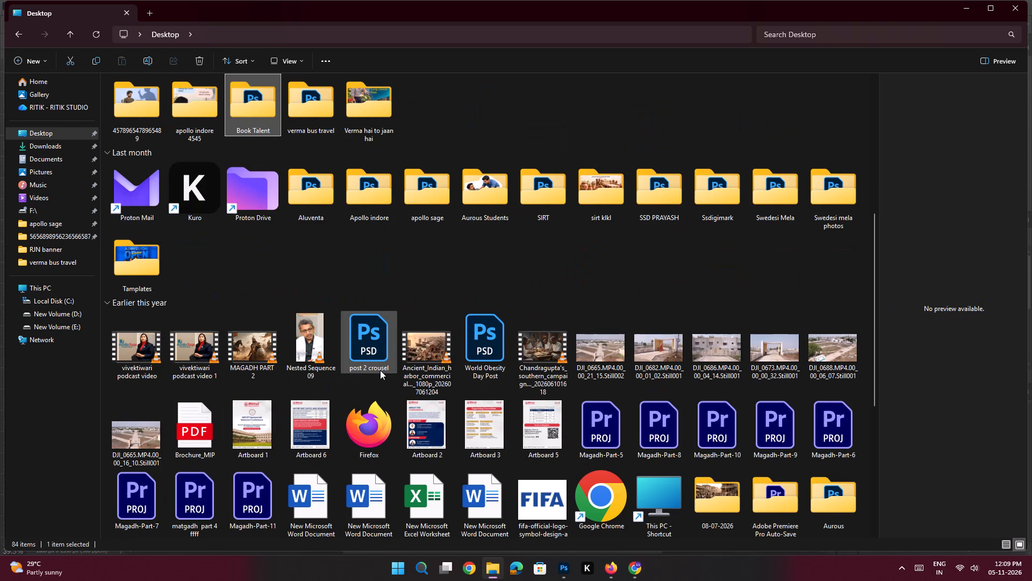
pyautogui.press('b')
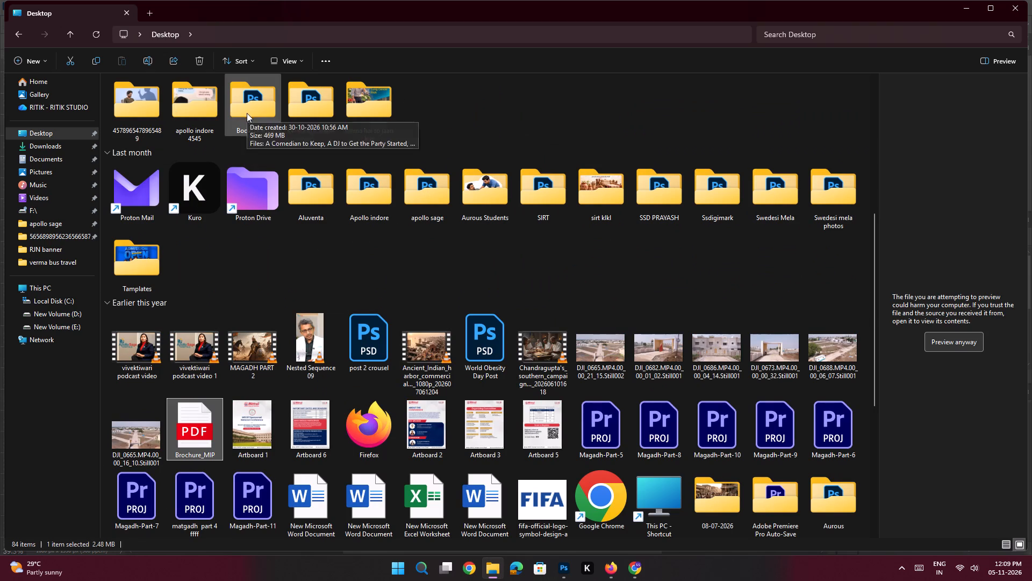
pyautogui.scroll(-4, 437, 246)
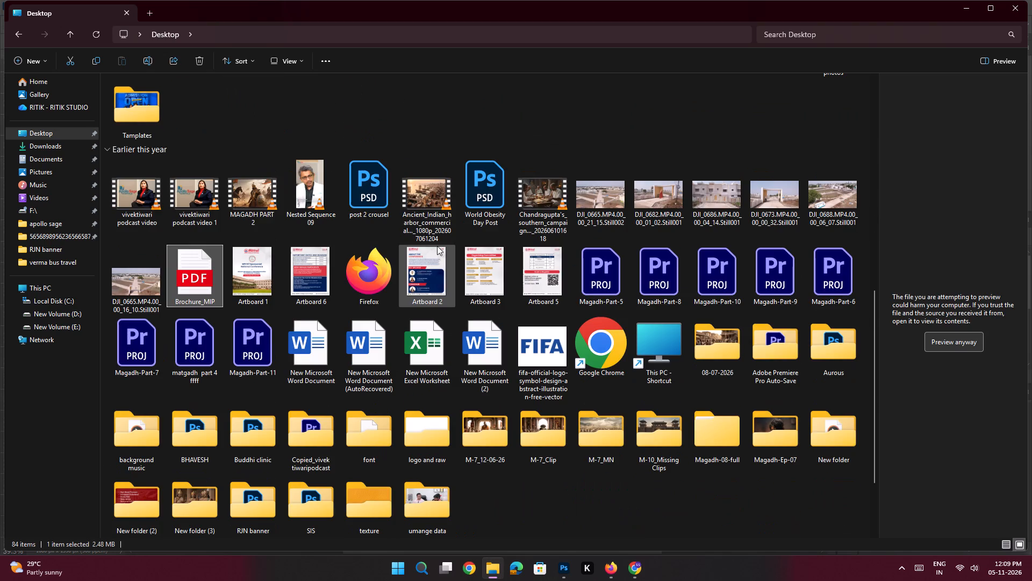
pyautogui.press('b')
pyautogui.write('bb')
pyautogui.doubleClick(248, 367)
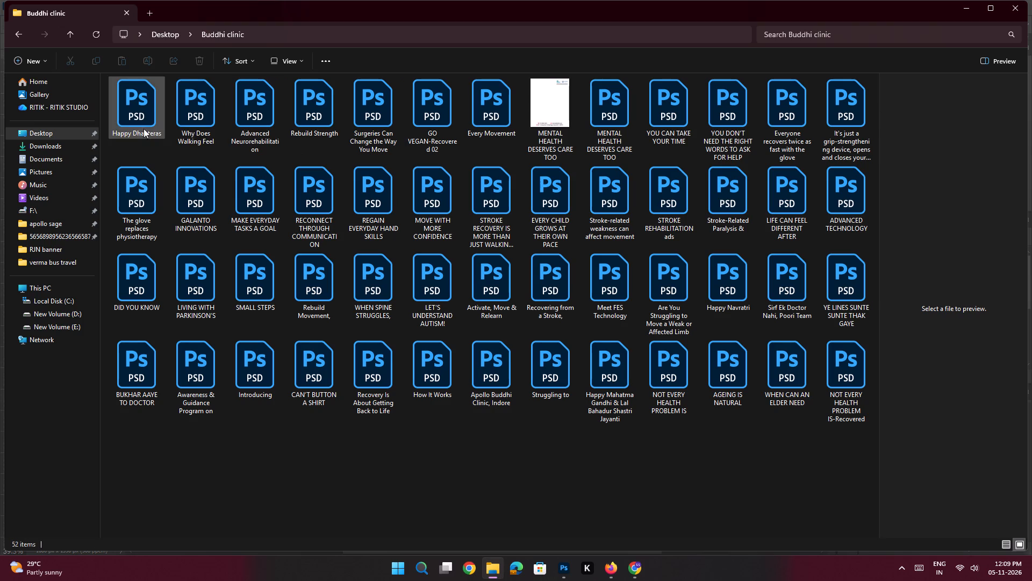
# Open the "Why Does Walking Feel" PSD from the Buddhi clinic folder in Photoshop.
pyautogui.doubleClick(193, 130)
pyautogui.rightClick(193, 130)
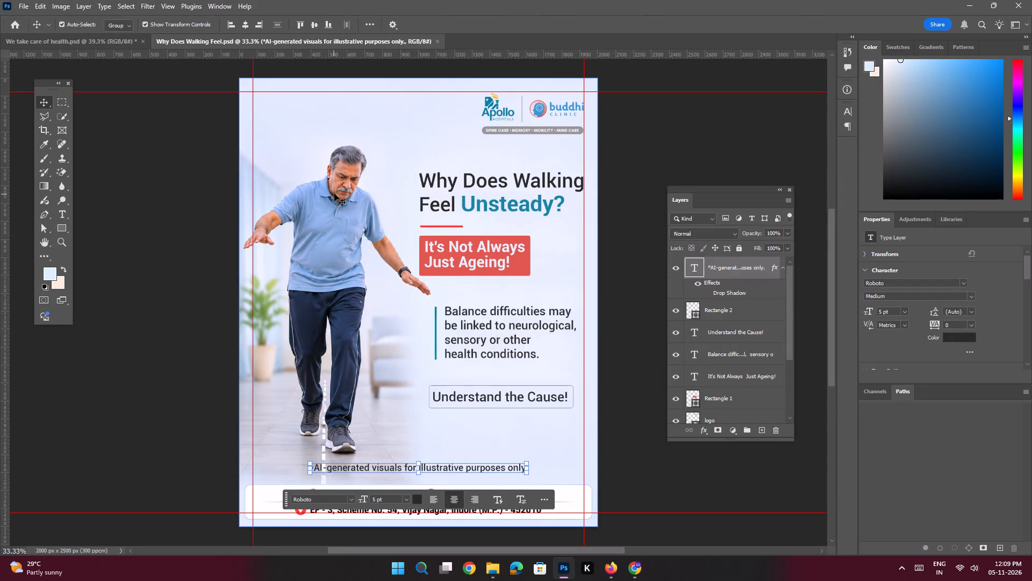
pyautogui.click(146, 147)
pyautogui.press('space')
pyautogui.keyDown('ctrl'); pyautogui.moveTo(287, 221); pyautogui.dragTo(276, 218); pyautogui.keyUp('ctrl')
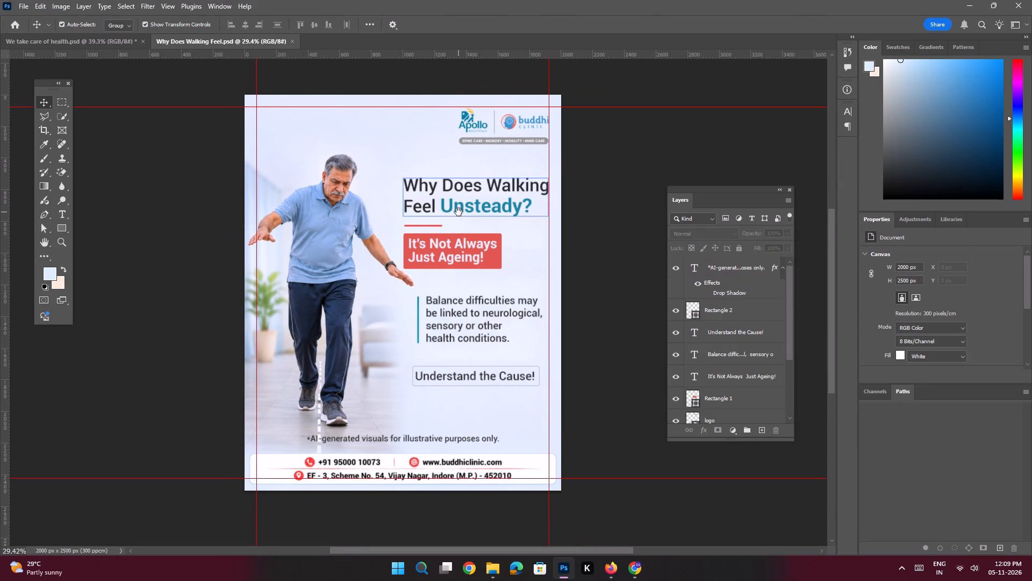
pyautogui.moveTo(458, 212); pyautogui.dragTo(367, 206)
pyautogui.click(545, 191)
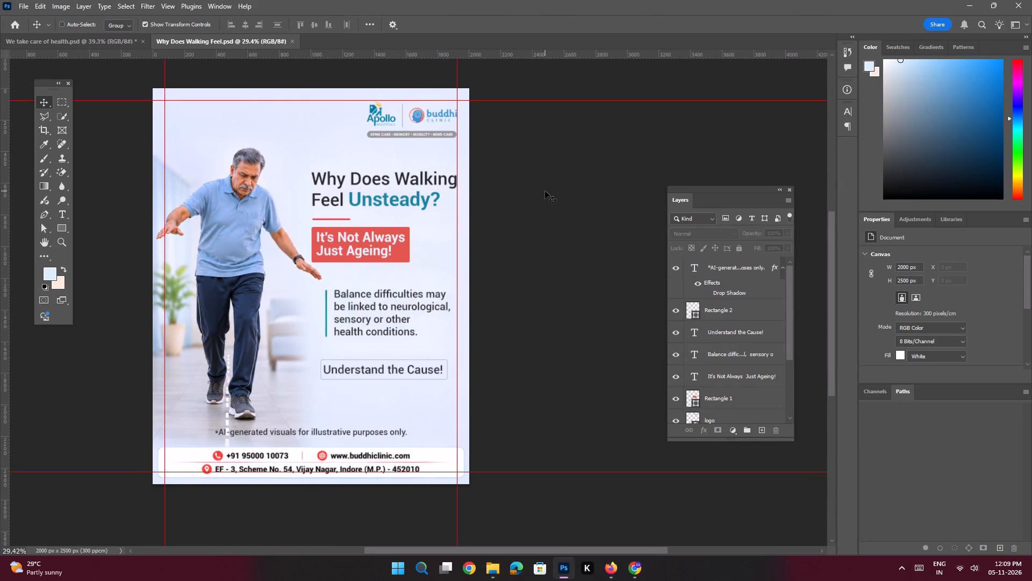
# Create a new document from the recent custom 2000 x 2500 px preset at 300 ppcm.
pyautogui.hotkey('ctrl', 'n')
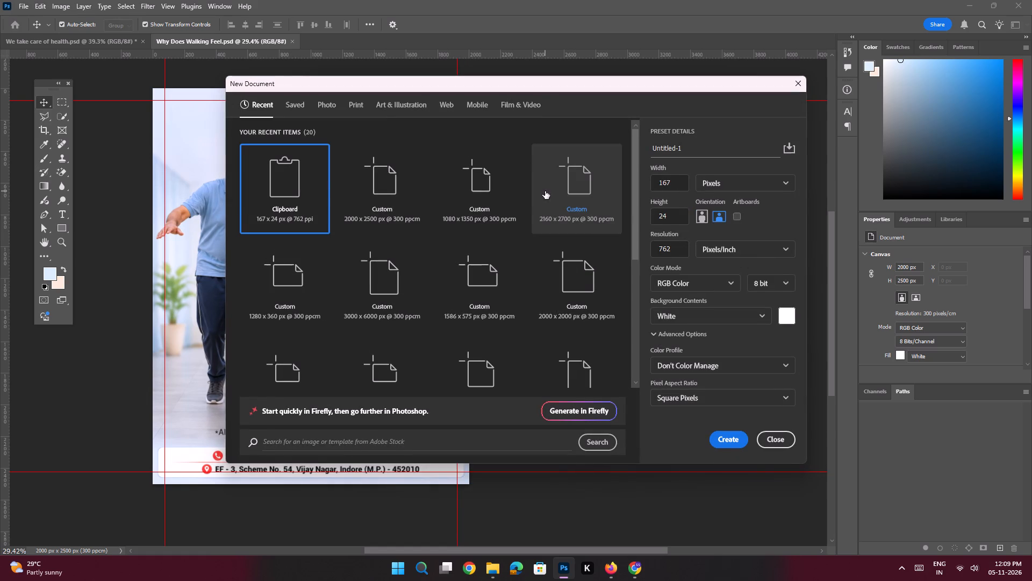
pyautogui.doubleClick(379, 207)
pyautogui.hotkey('ctrl', 'space')
pyautogui.hotkey('ctrl', 'space')
pyautogui.hotkey('ctrl', 'space')
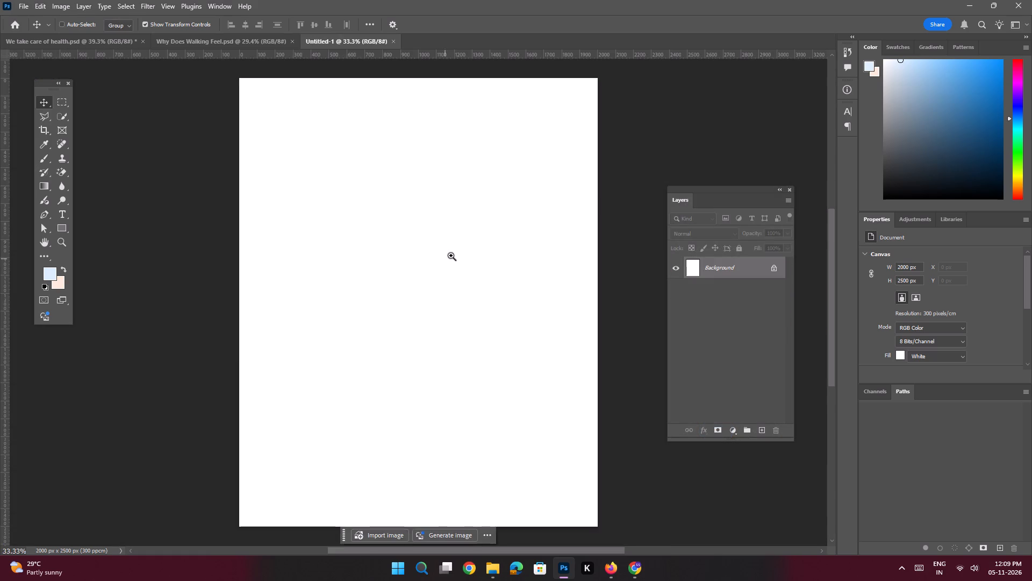
pyautogui.keyDown('ctrl'); pyautogui.moveTo(454, 250); pyautogui.dragTo(439, 248); pyautogui.keyUp('ctrl')
pyautogui.moveTo(484, 233); pyautogui.dragTo(474, 234)
# Add a new guide layout that puts margin guides along all four sides of the blank canvas.
pyautogui.click(169, 7)
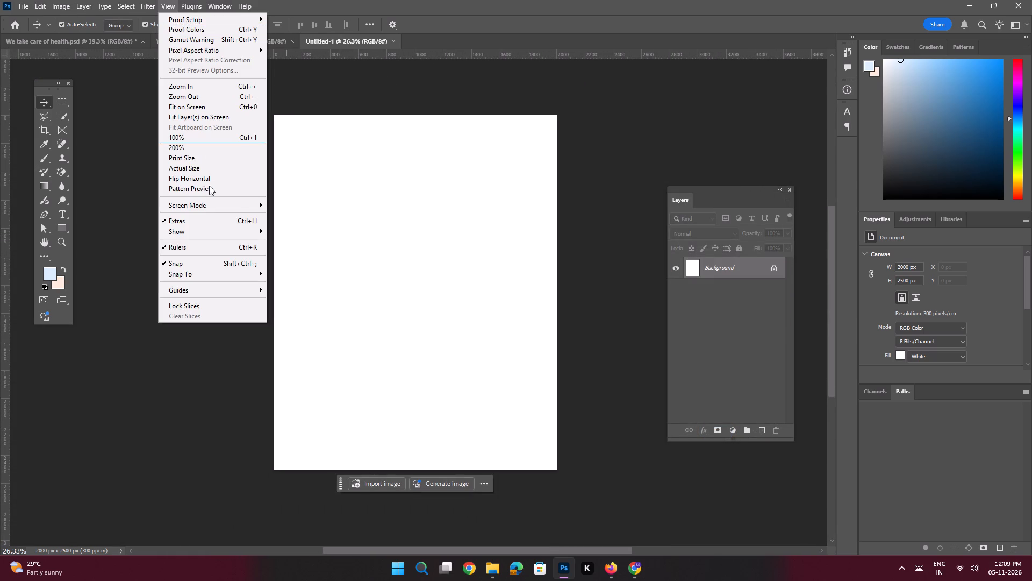
pyautogui.click(310, 359)
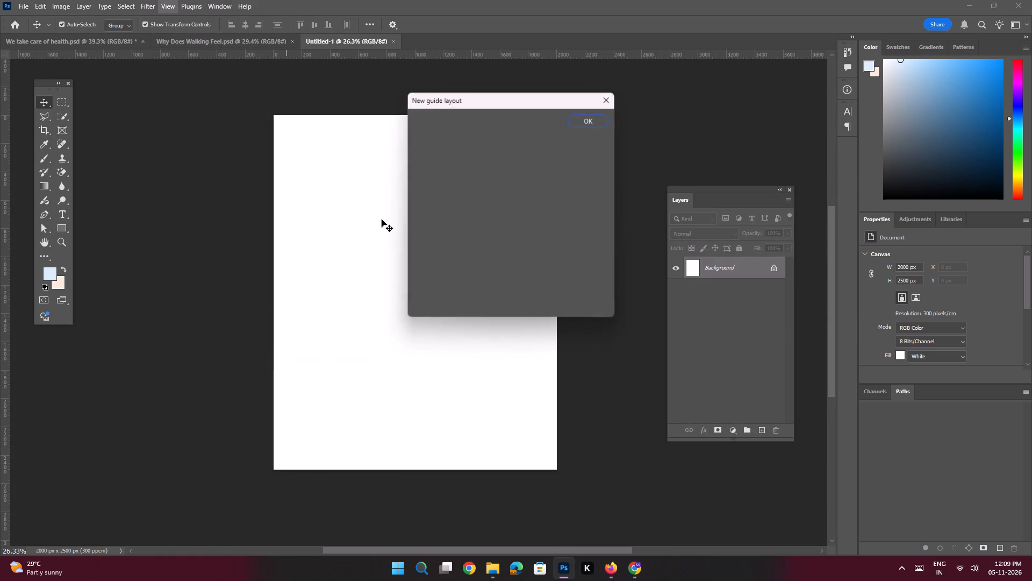
pyautogui.click(591, 119)
pyautogui.press('space')
pyautogui.press('space')
pyautogui.press('space')
pyautogui.press('space')
pyautogui.press('space')
pyautogui.press('space')
pyautogui.press('space')
pyautogui.moveTo(413, 172); pyautogui.dragTo(403, 172)
# Place the Alzheimer's poster "WhatsApp Image 2026-11-05 at 12.06.00 PM" from the Downloads folder into the new document.
pyautogui.click(467, 531)
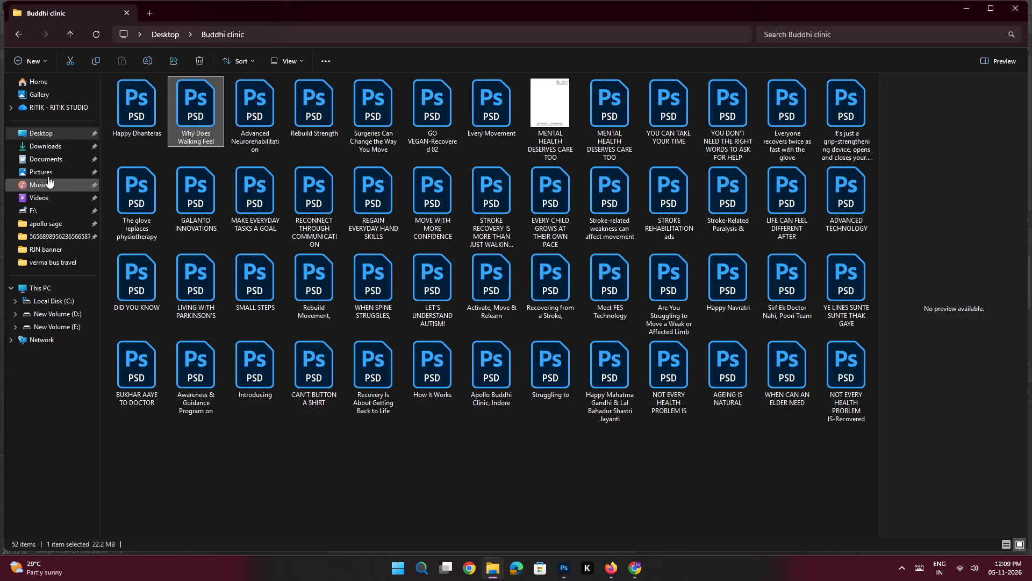
pyautogui.click(48, 151)
pyautogui.click(170, 146)
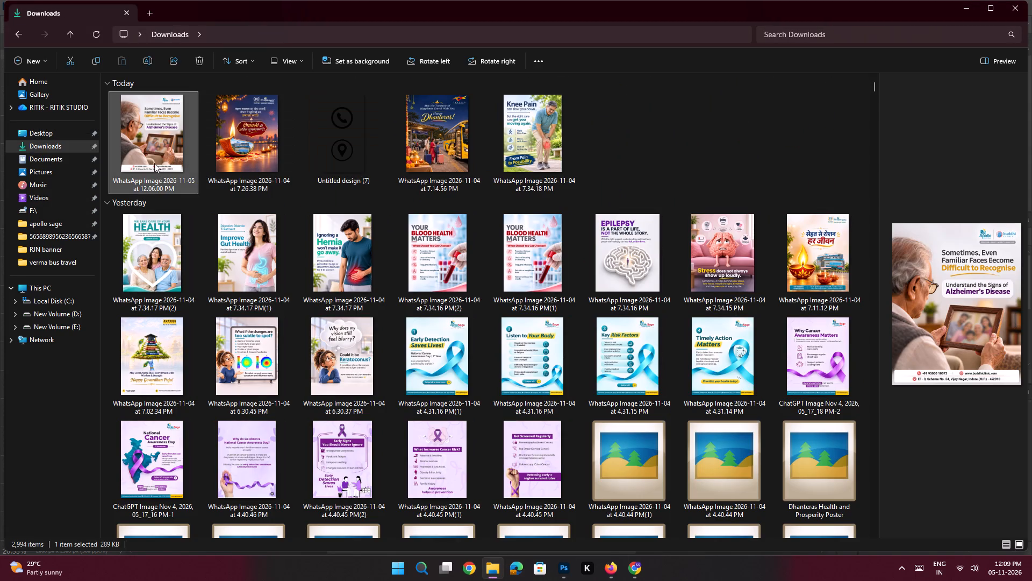
pyautogui.moveTo(152, 155); pyautogui.dragTo(427, 302)
pyautogui.hotkey('alt', 'Tab')
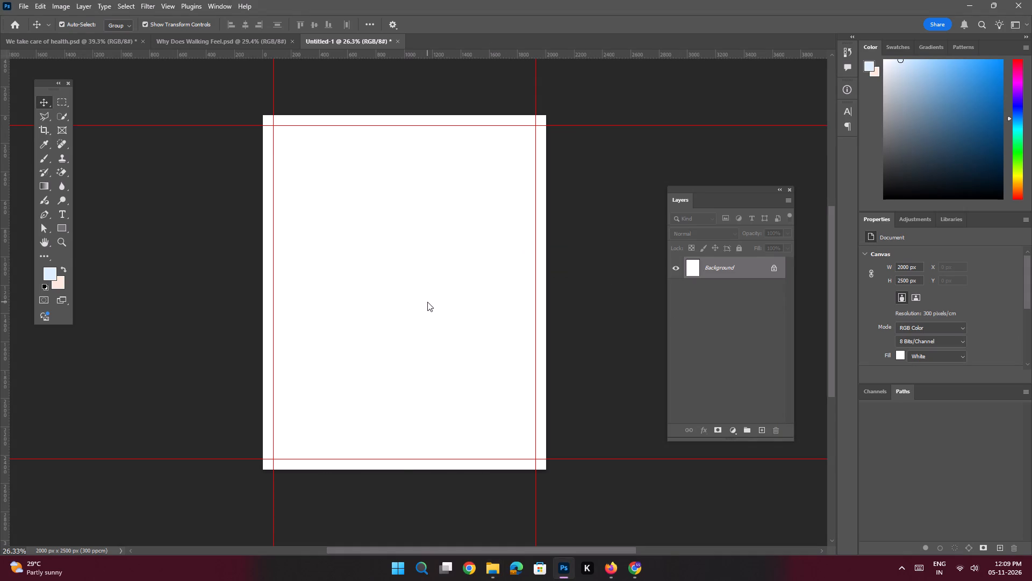
pyautogui.press('Return')
pyautogui.press('Return')
# Rasterize the placed Alzheimer's poster smart object using the Magic Eraser tool.
pyautogui.press('space')
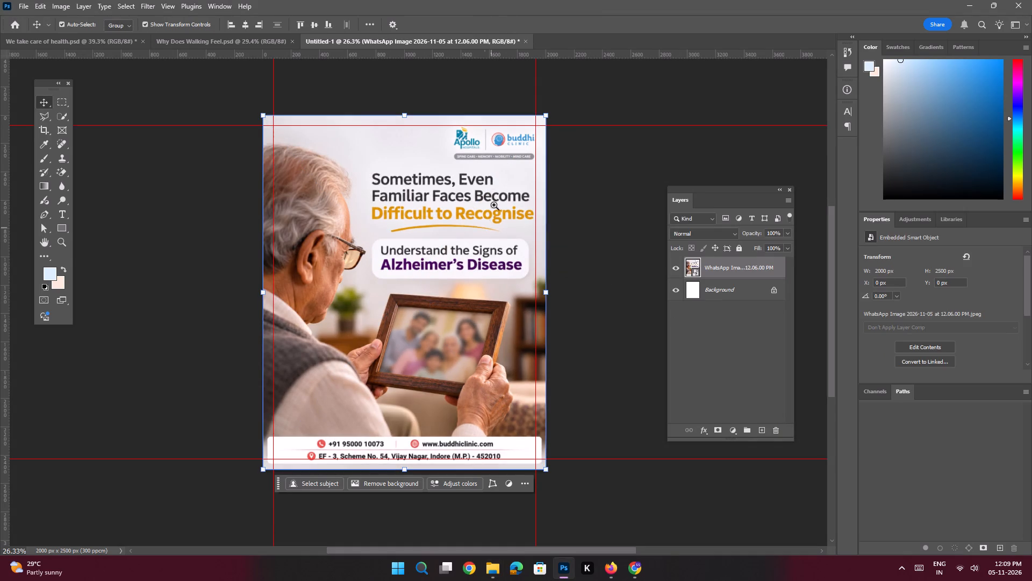
pyautogui.keyDown('ctrl'); pyautogui.moveTo(498, 148); pyautogui.dragTo(532, 216); pyautogui.keyUp('ctrl')
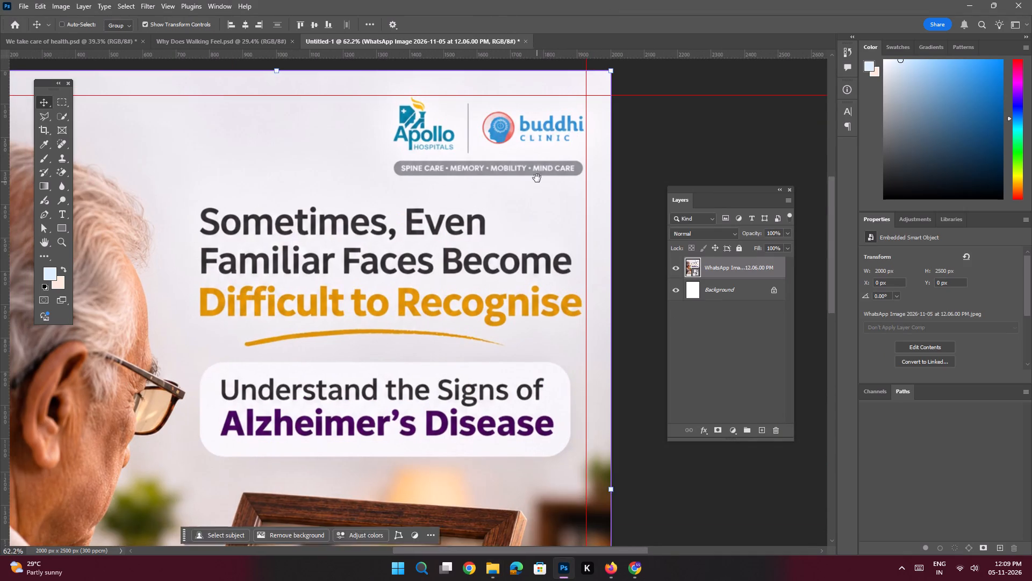
pyautogui.moveTo(538, 145); pyautogui.dragTo(515, 190)
pyautogui.keyDown('ctrl'); pyautogui.moveTo(508, 163); pyautogui.dragTo(524, 206); pyautogui.keyUp('ctrl')
pyautogui.moveTo(550, 193); pyautogui.dragTo(549, 202)
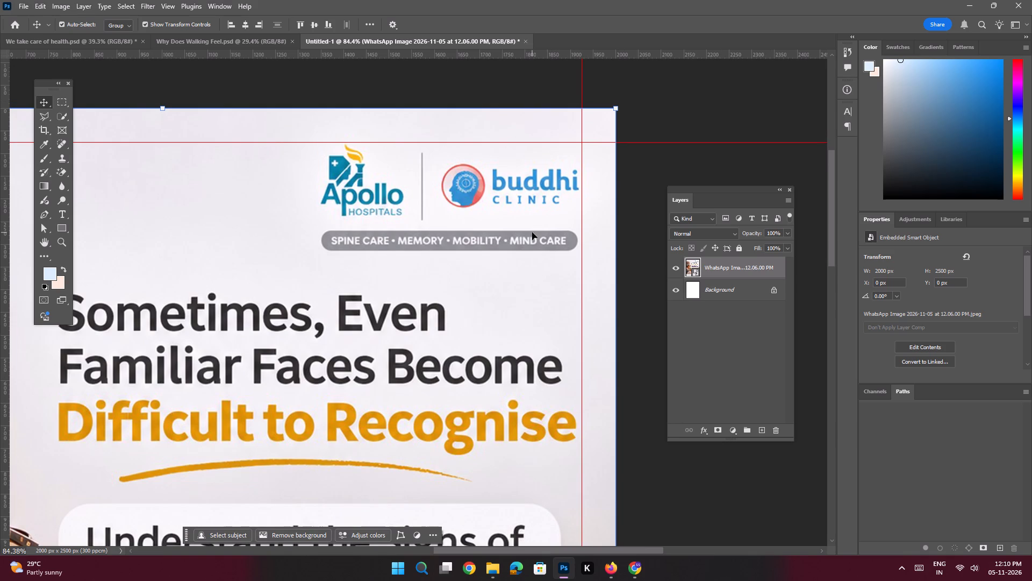
pyautogui.press('e')
pyautogui.click(526, 267)
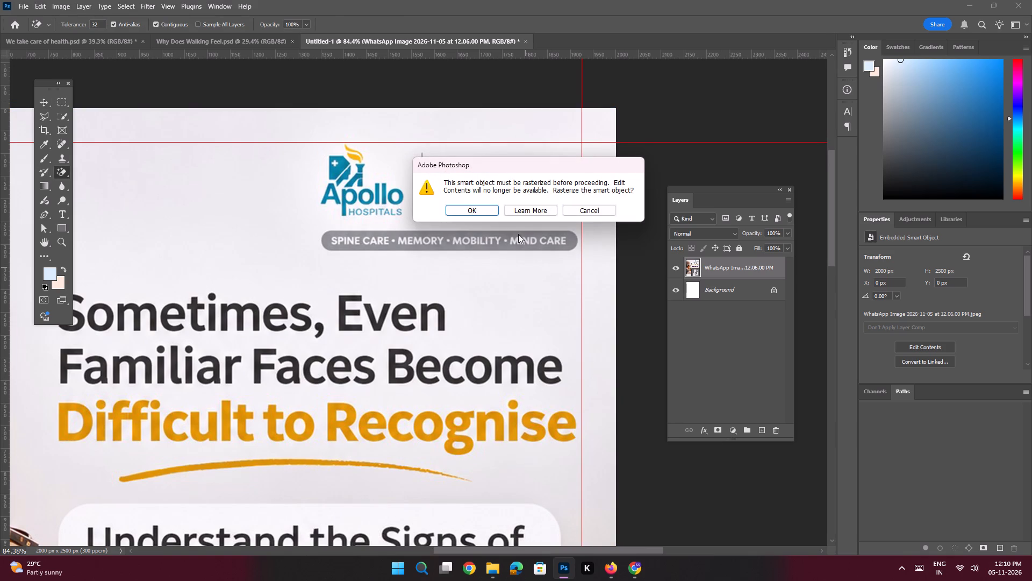
pyautogui.click(482, 207)
# Outline the Apollo and Buddhi Clinic logos and their tagline strip with the Polygonal Lasso, fill the area to remove them, and deselect.
pyautogui.click(44, 120)
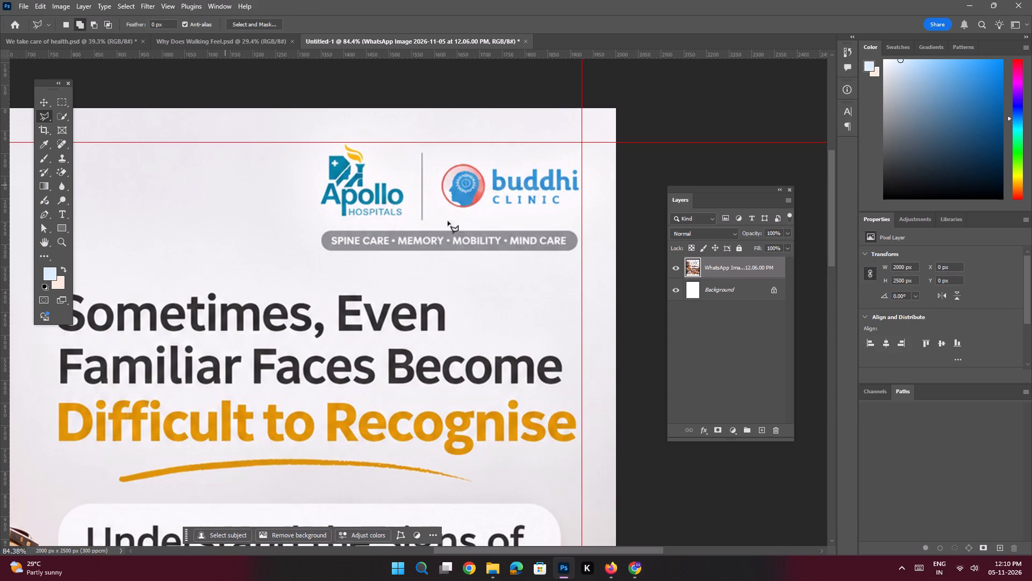
pyautogui.click(310, 258)
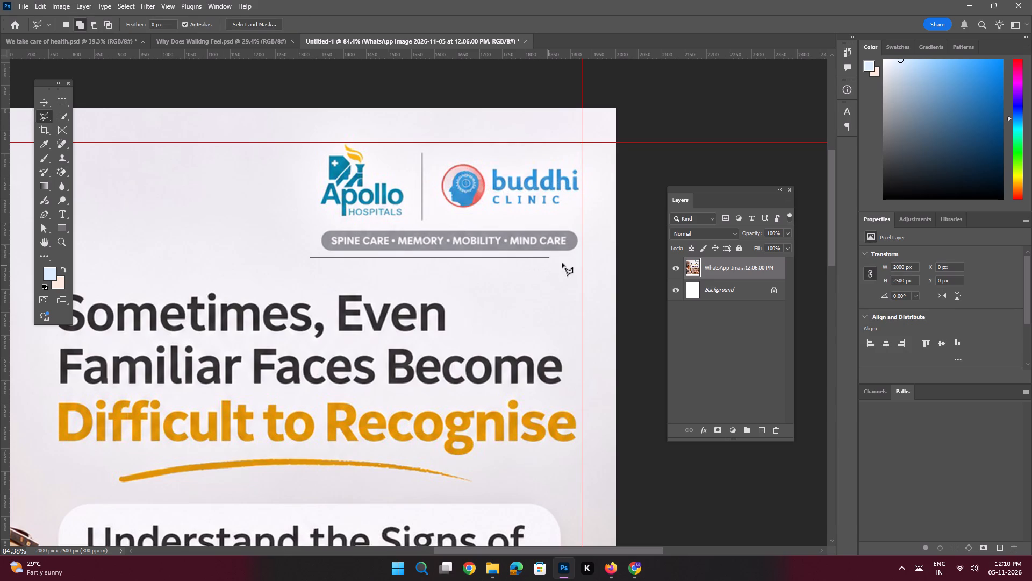
pyautogui.keyDown('shift'); pyautogui.click(587, 258); pyautogui.keyUp('shift')
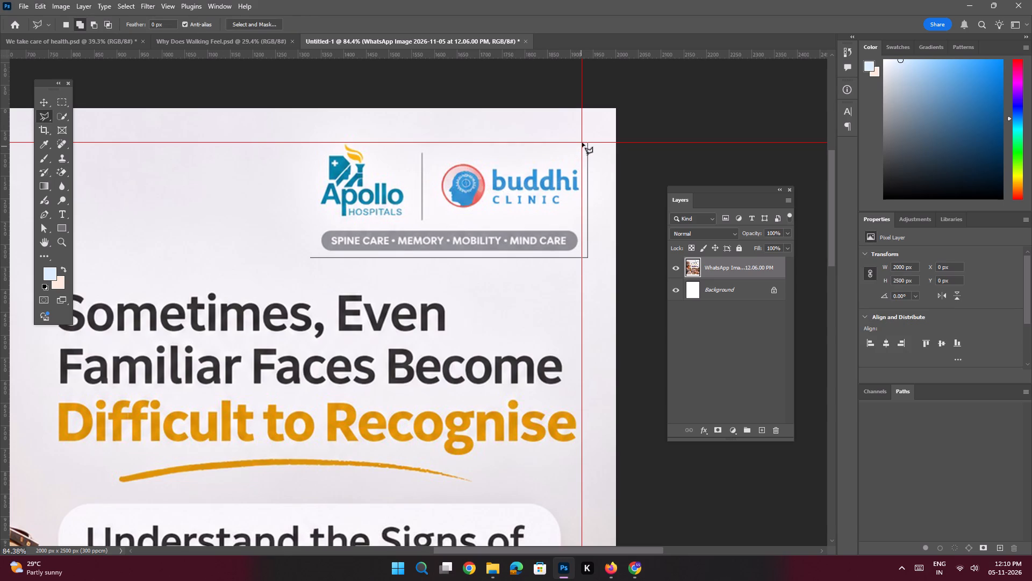
pyautogui.keyDown('shift'); pyautogui.click(582, 143); pyautogui.keyUp('shift')
pyautogui.keyDown('shift'); pyautogui.click(324, 144); pyautogui.keyUp('shift')
pyautogui.click(305, 200)
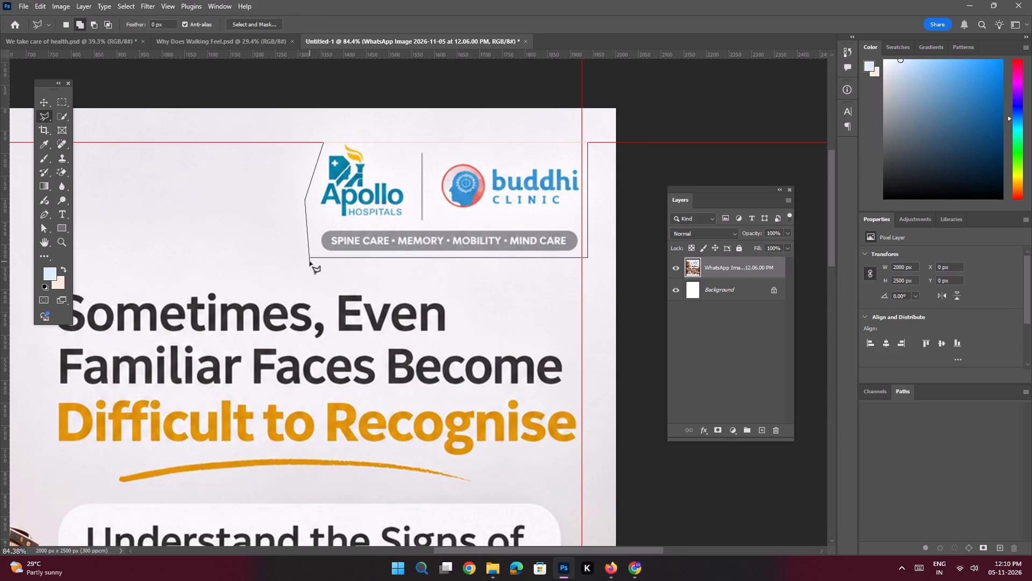
pyautogui.click(310, 258)
pyautogui.hotkey('shift', 'BackSpace')
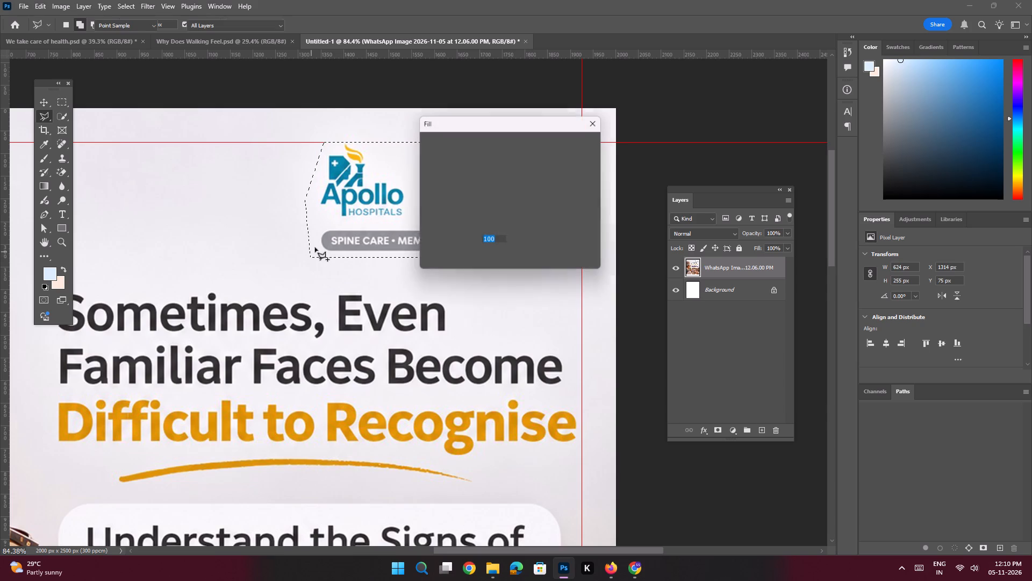
pyautogui.press('Return')
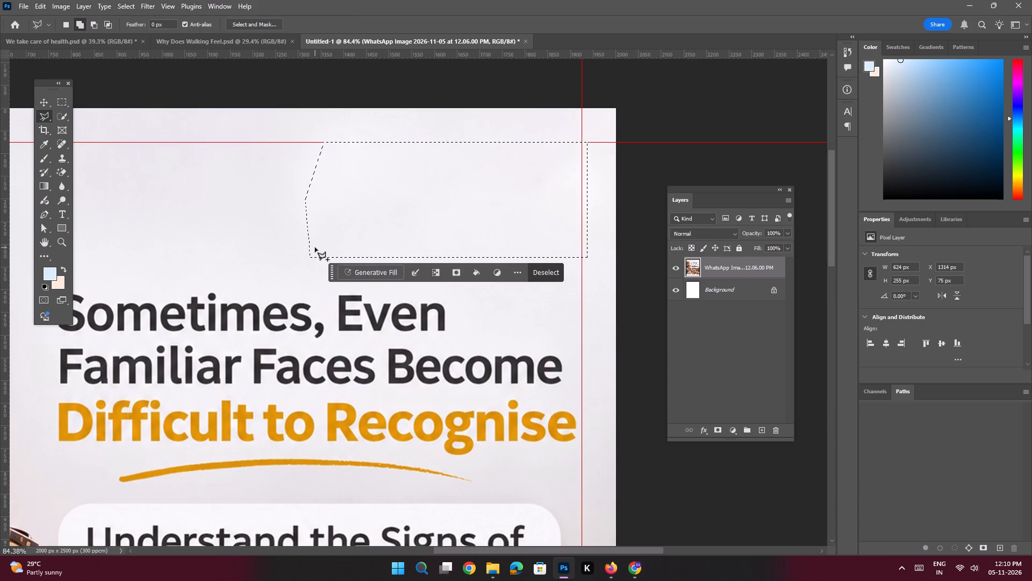
pyautogui.hotkey('ctrl', 'd')
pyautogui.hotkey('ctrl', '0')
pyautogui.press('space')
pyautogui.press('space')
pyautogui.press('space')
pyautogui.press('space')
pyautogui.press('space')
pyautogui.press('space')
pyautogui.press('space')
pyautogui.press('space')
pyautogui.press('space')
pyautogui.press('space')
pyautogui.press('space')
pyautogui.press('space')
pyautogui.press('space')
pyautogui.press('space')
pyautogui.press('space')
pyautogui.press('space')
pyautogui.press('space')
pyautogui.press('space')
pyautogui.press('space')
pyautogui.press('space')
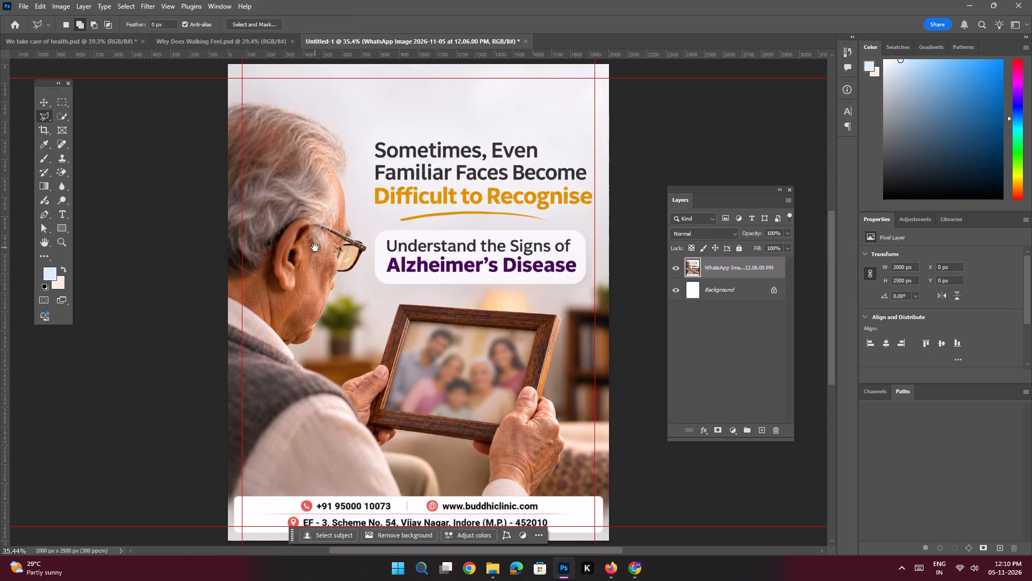
# Outline the poster's white bottom contact strip with the Polygonal Lasso, about 1954 x 204 px, and run Generative Fill with the prompt "Remove this".
pyautogui.moveTo(388, 328); pyautogui.dragTo(354, 202)
pyautogui.keyDown('ctrl'); pyautogui.moveTo(251, 377); pyautogui.dragTo(290, 395); pyautogui.keyUp('ctrl')
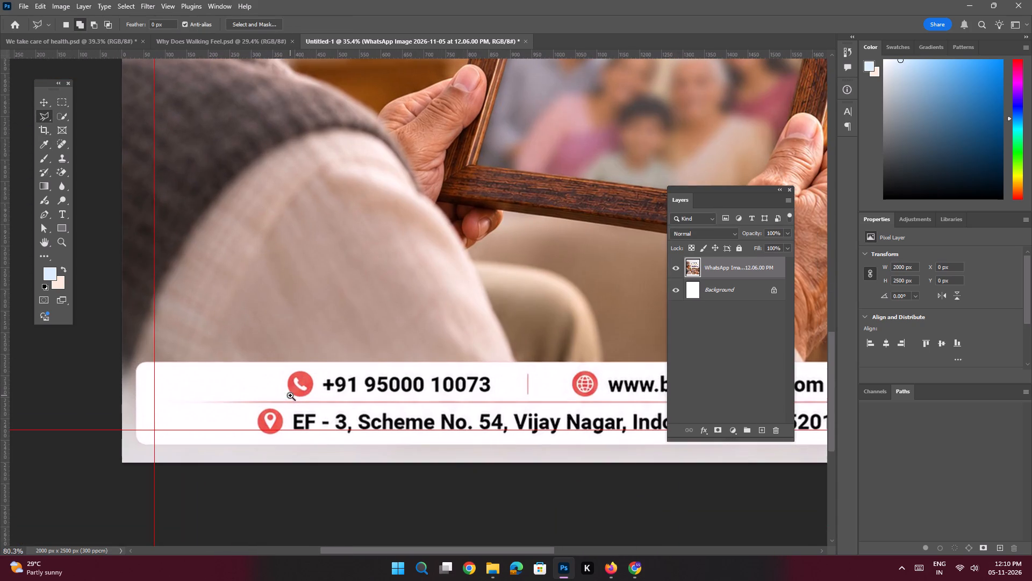
pyautogui.click(144, 359)
pyautogui.press('space')
pyautogui.press('space')
pyautogui.press('space')
pyautogui.press('space')
pyautogui.press('space')
pyautogui.press('space')
pyautogui.press('space')
pyautogui.press('space')
pyautogui.moveTo(462, 356); pyautogui.dragTo(245, 342)
pyautogui.hotkey('shift', 'space')
pyautogui.hotkey('shift', 'space')
pyautogui.hotkey('shift', 'space')
pyautogui.hotkey('shift', 'space')
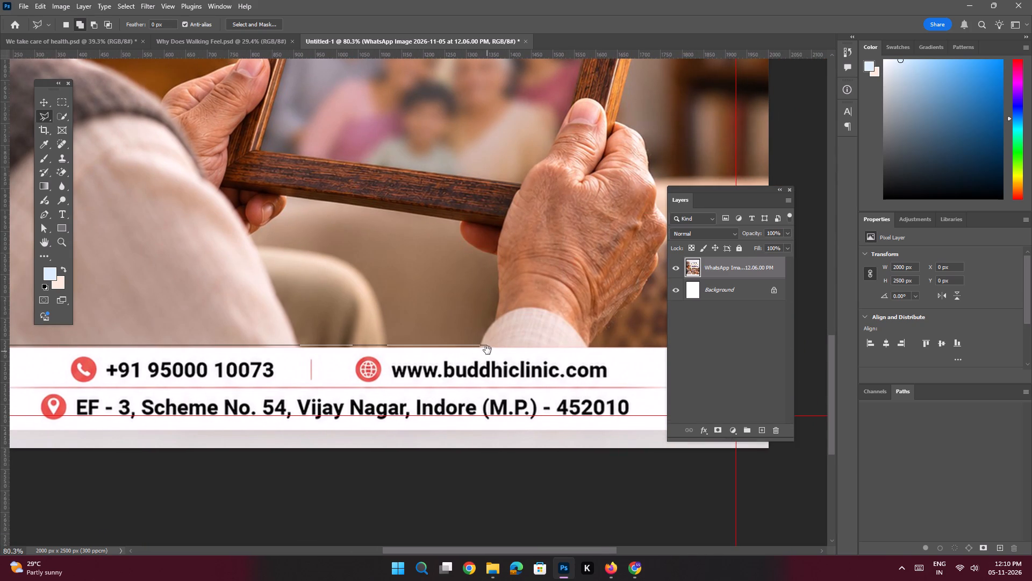
pyautogui.moveTo(488, 350); pyautogui.dragTo(238, 336)
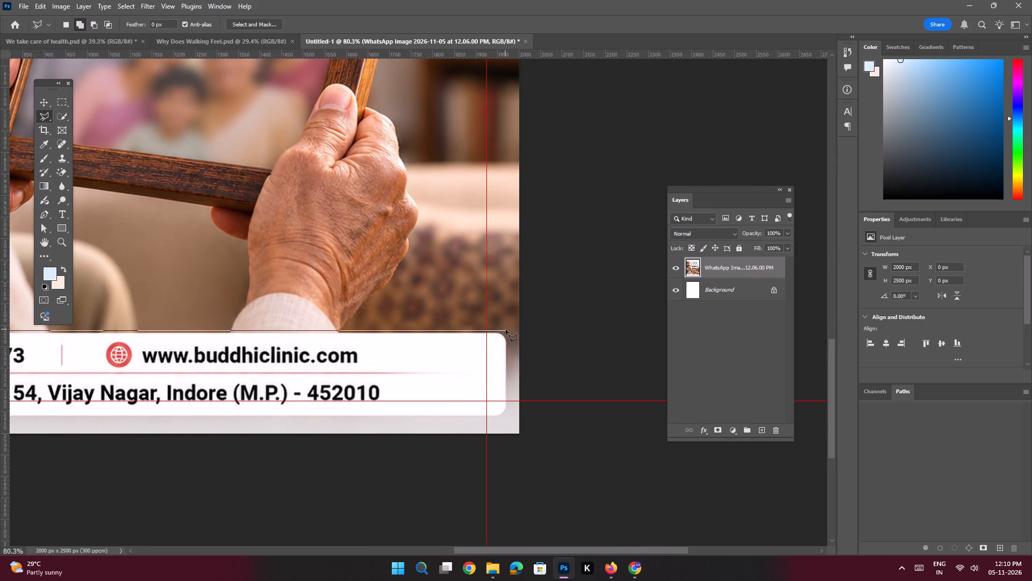
pyautogui.keyDown('shift'); pyautogui.click(509, 330); pyautogui.keyUp('shift')
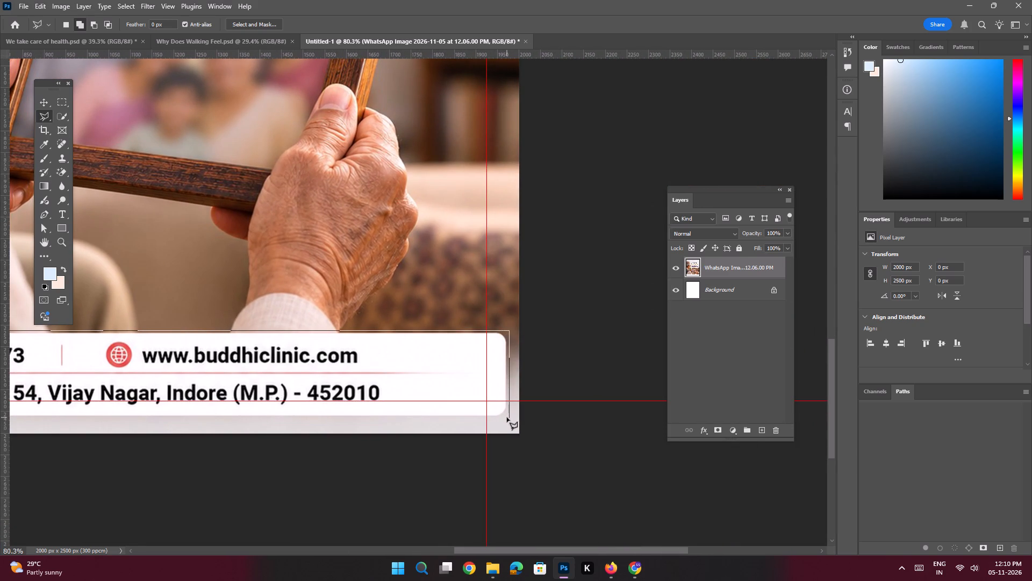
pyautogui.keyDown('shift'); pyautogui.click(507, 417); pyautogui.keyUp('shift')
pyautogui.hotkey('shift', 'space')
pyautogui.hotkey('shift', 'space')
pyautogui.hotkey('shift', 'space')
pyautogui.hotkey('shift', 'space')
pyautogui.hotkey('shift', 'space')
pyautogui.moveTo(181, 410); pyautogui.dragTo(557, 423)
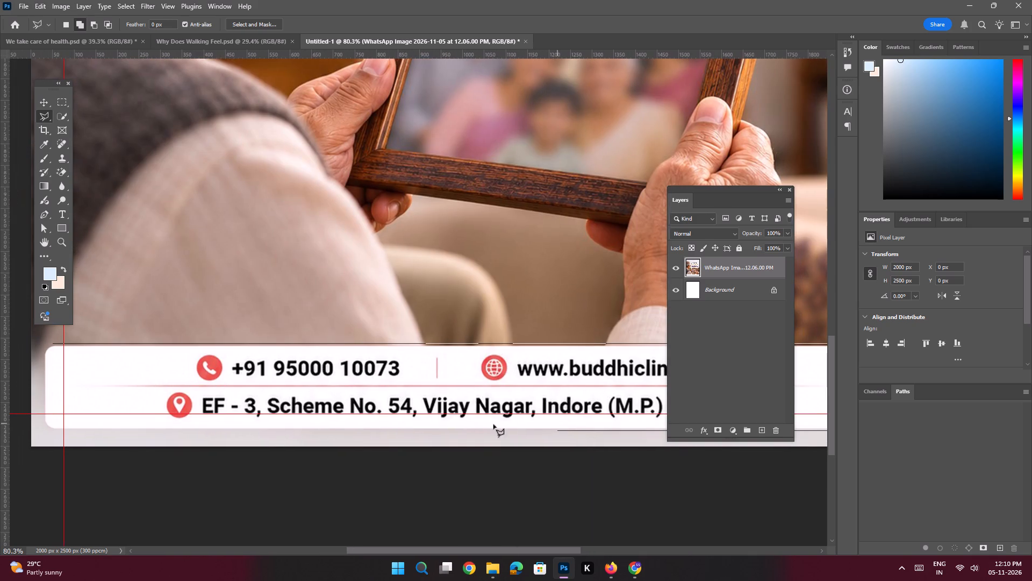
pyautogui.hotkey('shift', 'space')
pyautogui.hotkey('shift', 'space')
pyautogui.hotkey('shift', 'space')
pyautogui.moveTo(48, 427); pyautogui.dragTo(112, 430)
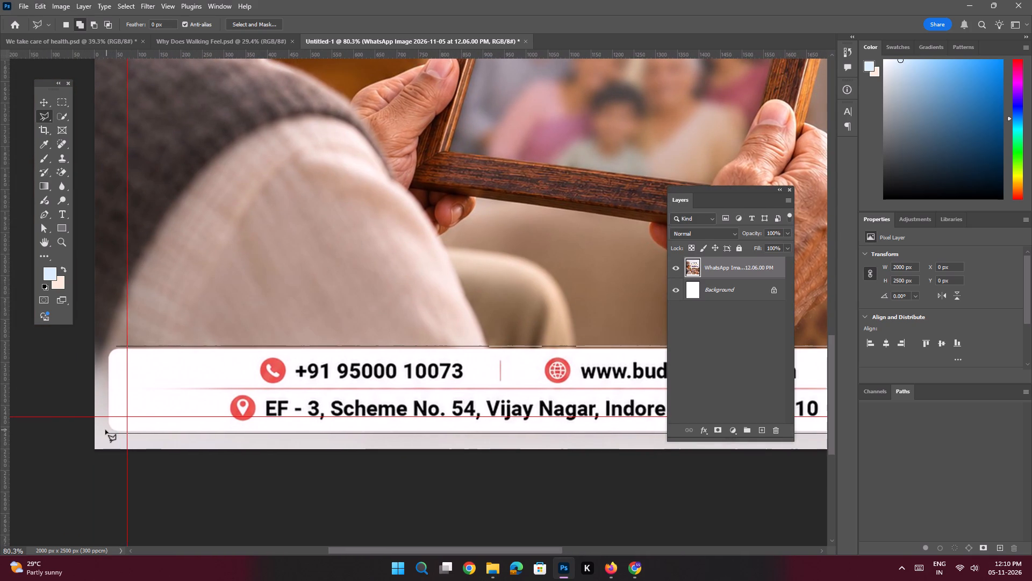
pyautogui.keyDown('shift'); pyautogui.click(105, 430); pyautogui.keyUp('shift')
pyautogui.keyDown('shift'); pyautogui.click(104, 347); pyautogui.keyUp('shift')
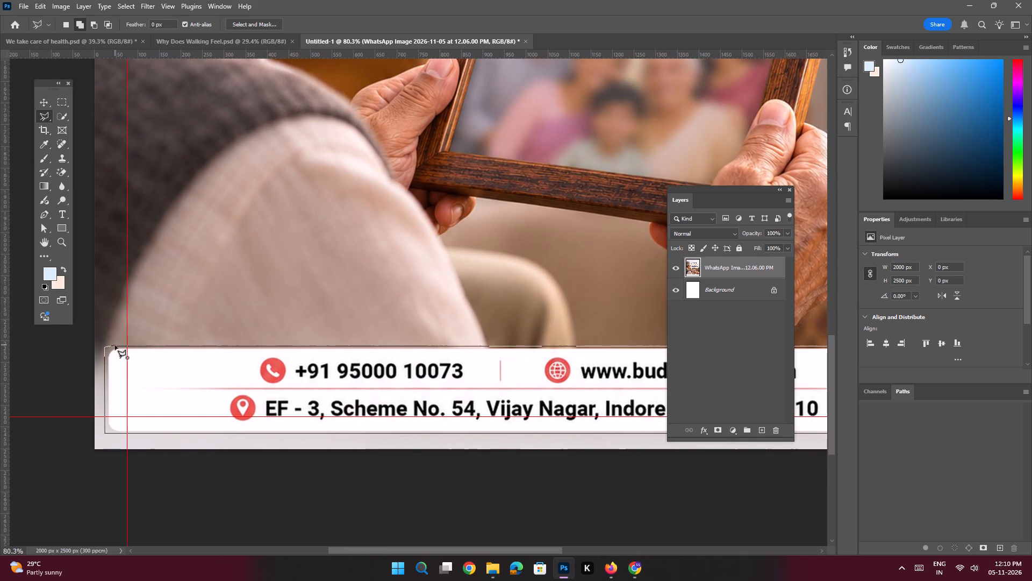
pyautogui.click(115, 345)
pyautogui.click(445, 446)
pyautogui.write('Remove this')
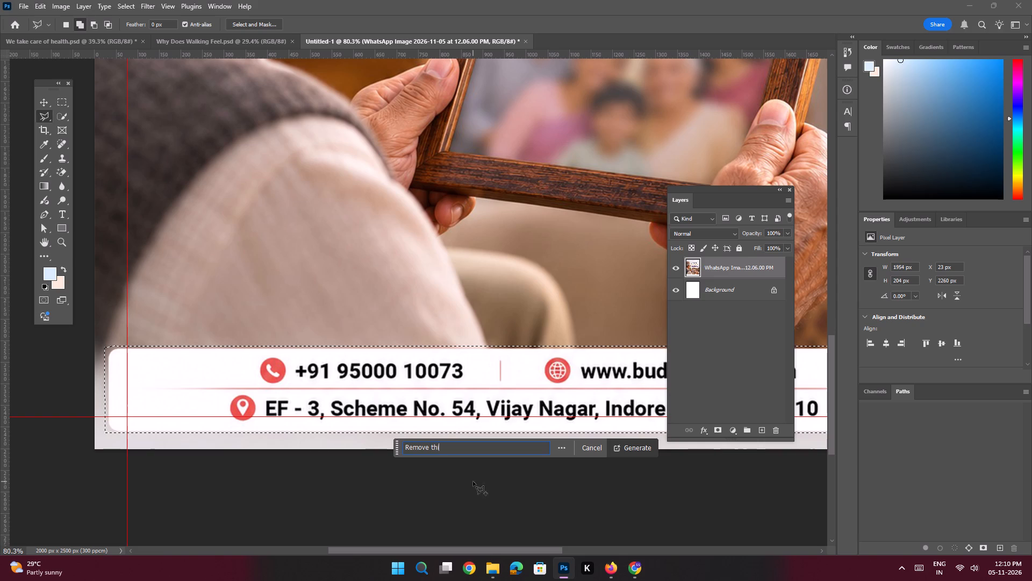
pyautogui.press('space')
pyautogui.press('Return')
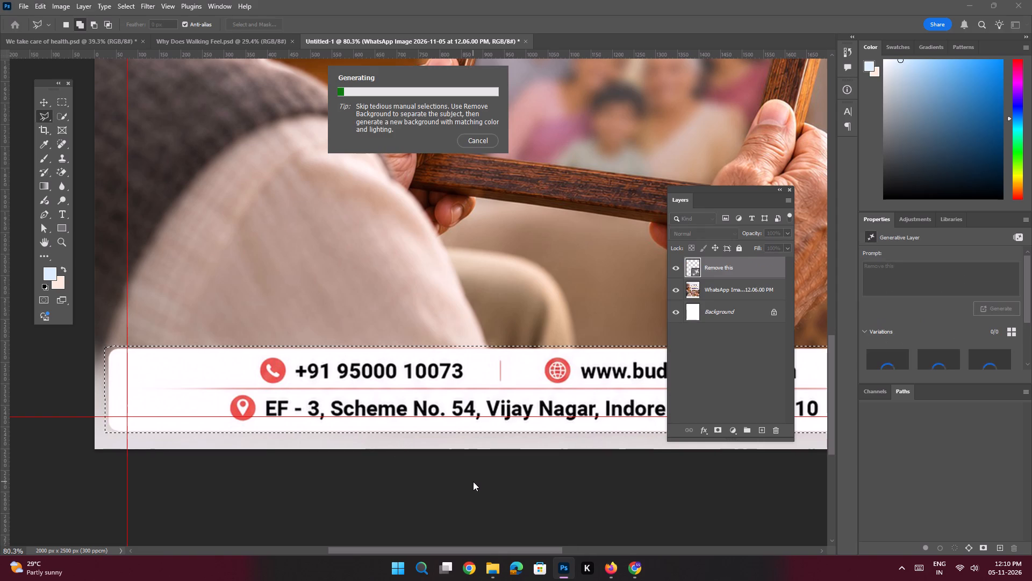
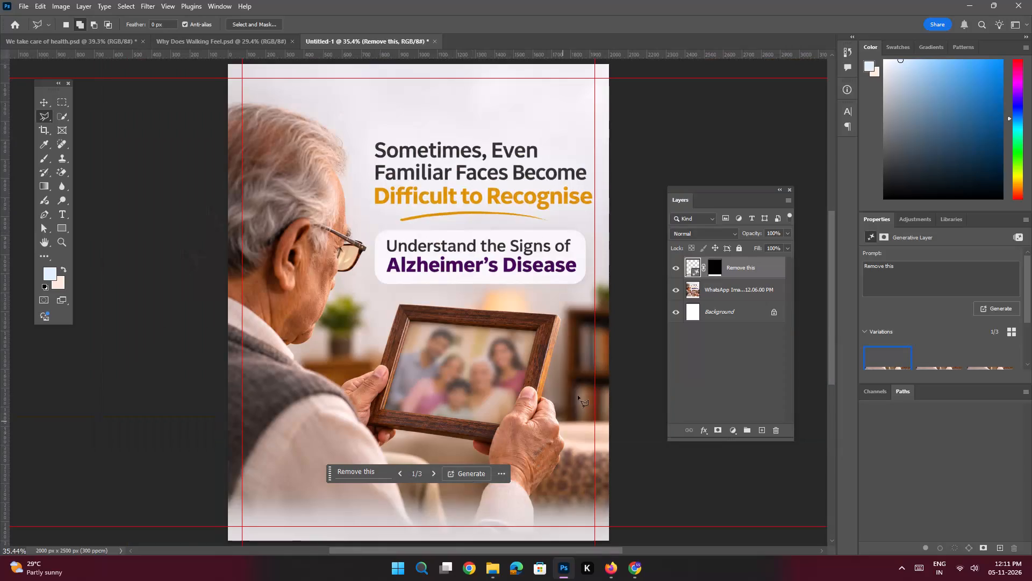
# Convert the "Remove this" generative layer and the WhatsApp poster image layer together into one smart object.
pyautogui.press('space')
pyautogui.press('space')
pyautogui.press('space')
pyautogui.press('space')
pyautogui.press('space')
pyautogui.press('space')
pyautogui.press('space')
pyautogui.press('space')
pyautogui.press('space')
pyautogui.moveTo(547, 325); pyautogui.dragTo(543, 290)
pyautogui.keyDown('shift'); pyautogui.click(747, 288); pyautogui.keyUp('shift')
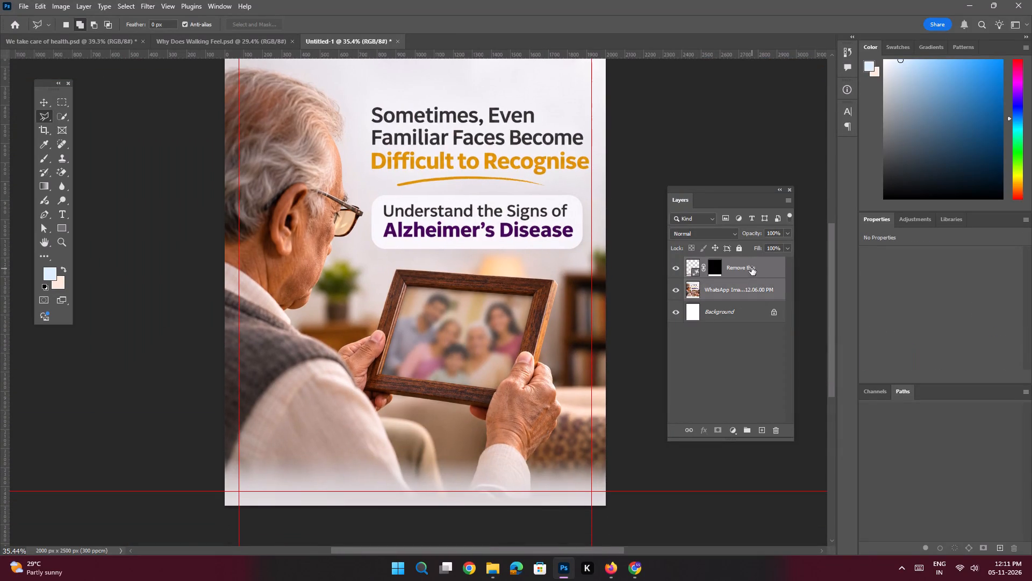
pyautogui.rightClick(751, 267)
pyautogui.click(780, 481)
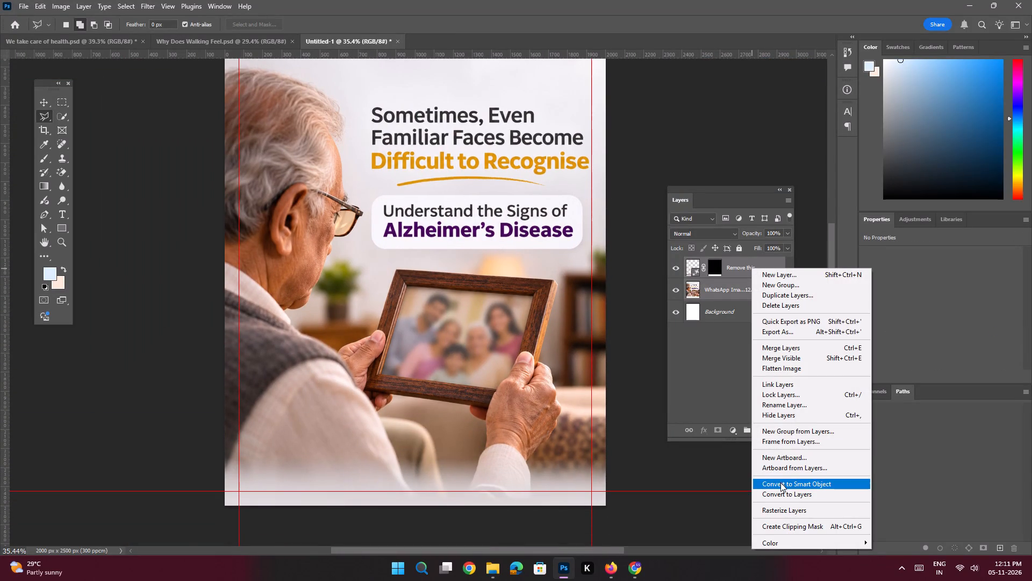
# Copy the logo layer from "Why Does Walking Feel.psd" into the Alzheimer's post, above the headline at the poster's upper right.
pyautogui.press('space')
pyautogui.press('space')
pyautogui.press('space')
pyautogui.press('space')
pyautogui.press('space')
pyautogui.press('space')
pyautogui.moveTo(543, 252); pyautogui.dragTo(543, 260)
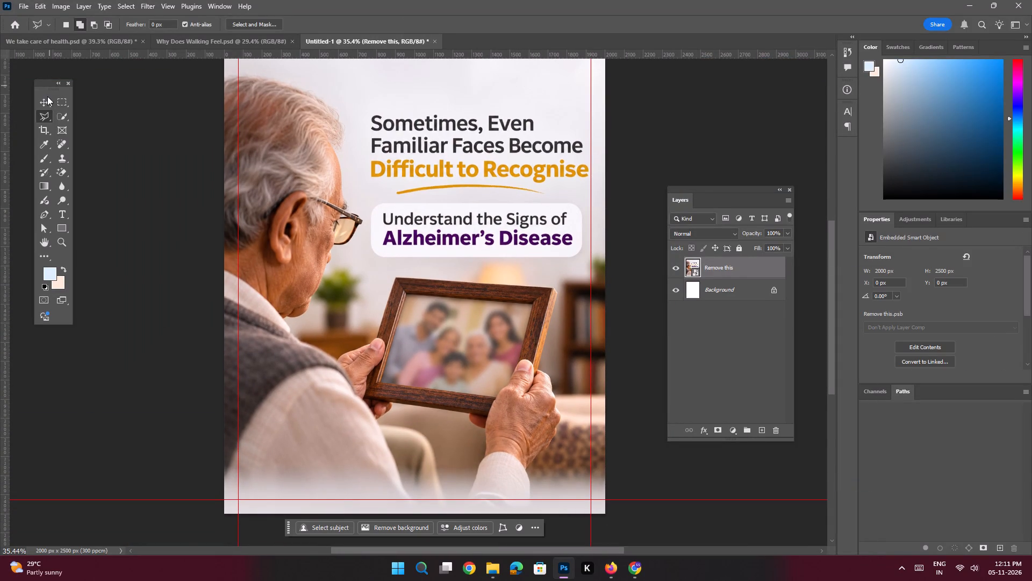
pyautogui.click(46, 100)
pyautogui.click(116, 146)
pyautogui.press('space')
pyautogui.press('space')
pyautogui.press('space')
pyautogui.press('space')
pyautogui.press('space')
pyautogui.moveTo(459, 162); pyautogui.dragTo(426, 180)
pyautogui.keyDown('ctrl'); pyautogui.moveTo(445, 190); pyautogui.dragTo(430, 188); pyautogui.keyUp('ctrl')
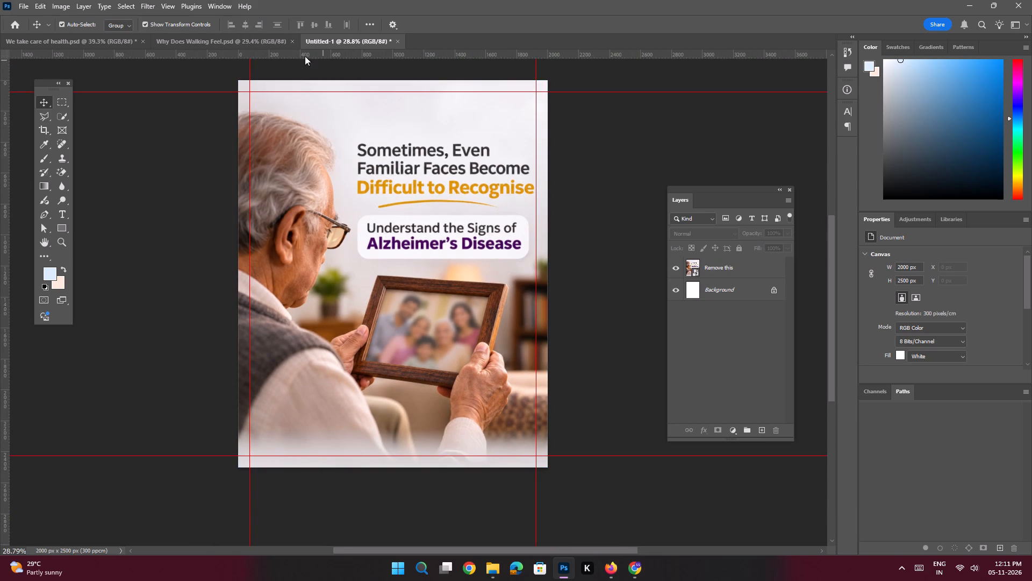
pyautogui.click(230, 39)
pyautogui.press('space')
pyautogui.press('space')
pyautogui.press('space')
pyautogui.press('space')
pyautogui.press('space')
pyautogui.moveTo(402, 132); pyautogui.dragTo(402, 137)
pyautogui.click(415, 121)
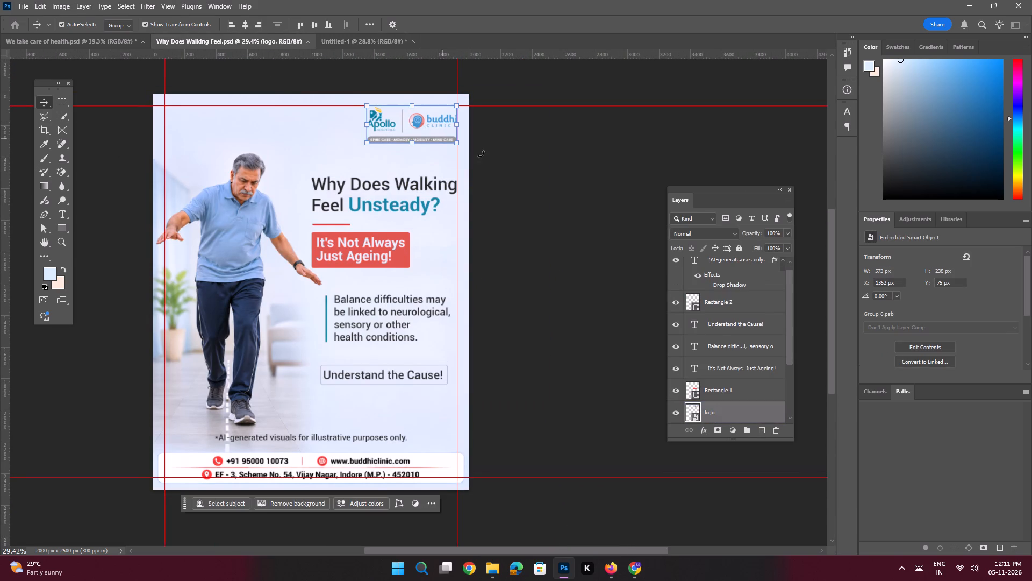
pyautogui.moveTo(735, 409); pyautogui.dragTo(355, 40)
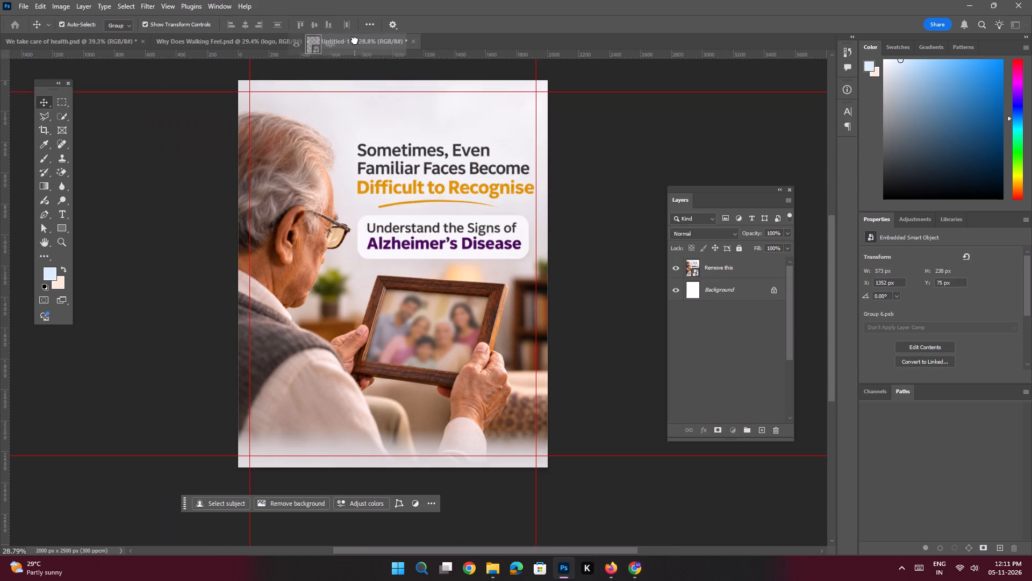
pyautogui.moveTo(355, 40); pyautogui.dragTo(490, 111)
# Align the Apollo and Buddhi Clinic logo to the top and right margin guides at X 1352 px, Y 75 px.
pyautogui.hotkey('ctrl', 'space')
pyautogui.hotkey('ctrl', 'space')
pyautogui.hotkey('ctrl', 'space')
pyautogui.hotkey('ctrl', 'space')
pyautogui.hotkey('ctrl', 'space')
pyautogui.hotkey('ctrl', 'space')
pyautogui.hotkey('ctrl', 'space')
pyautogui.hotkey('ctrl', 'space')
pyautogui.hotkey('ctrl', 'space')
pyautogui.hotkey('ctrl', 'space')
pyautogui.hotkey('ctrl', 'space')
pyautogui.hotkey('ctrl', 'space')
pyautogui.hotkey('ctrl', 'space')
pyautogui.hotkey('ctrl', 'space')
pyautogui.hotkey('ctrl', 'space')
pyautogui.keyDown('ctrl'); pyautogui.moveTo(490, 104); pyautogui.dragTo(533, 160); pyautogui.keyUp('ctrl')
pyautogui.moveTo(544, 119); pyautogui.dragTo(492, 169)
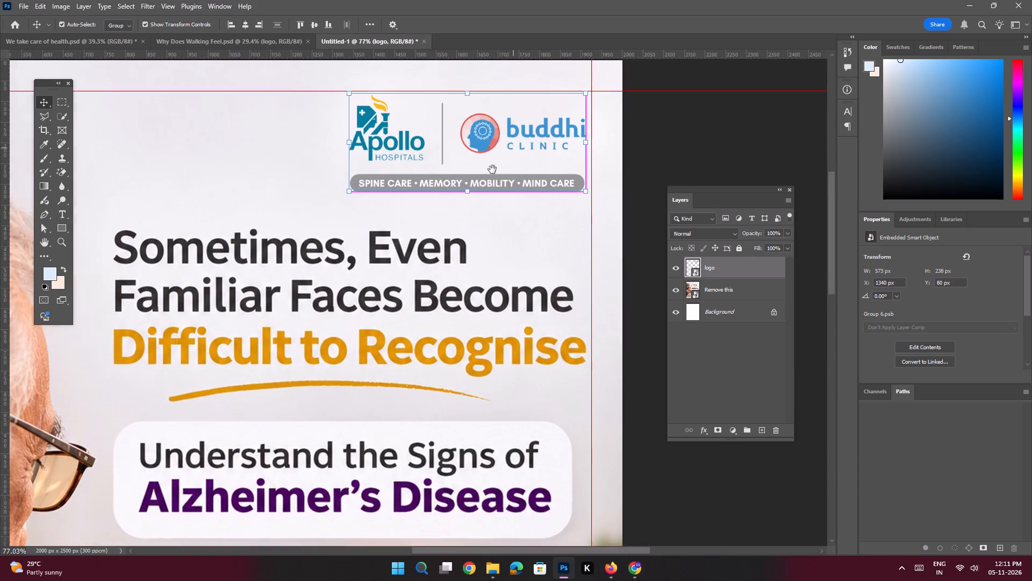
pyautogui.moveTo(492, 169); pyautogui.dragTo(490, 174)
pyautogui.keyDown('ctrl'); pyautogui.moveTo(462, 158); pyautogui.dragTo(480, 181); pyautogui.keyUp('ctrl')
pyautogui.moveTo(464, 172); pyautogui.dragTo(471, 172)
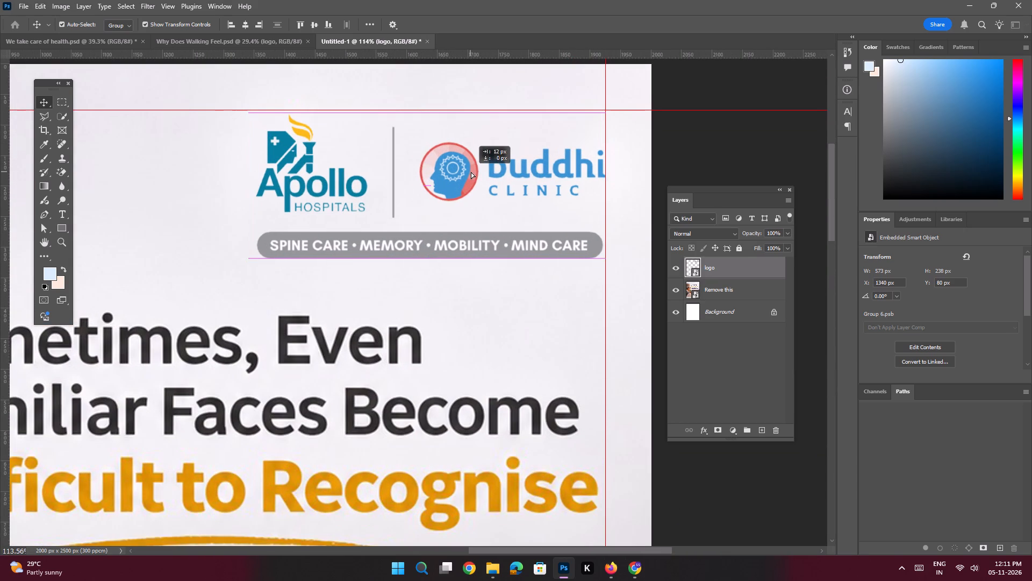
pyautogui.moveTo(471, 172); pyautogui.dragTo(471, 168)
pyautogui.hotkey('ctrl', 'space')
pyautogui.hotkey('ctrl', 'space')
pyautogui.hotkey('ctrl', 'space')
pyautogui.keyDown('ctrl'); pyautogui.moveTo(471, 179); pyautogui.dragTo(446, 173); pyautogui.keyUp('ctrl')
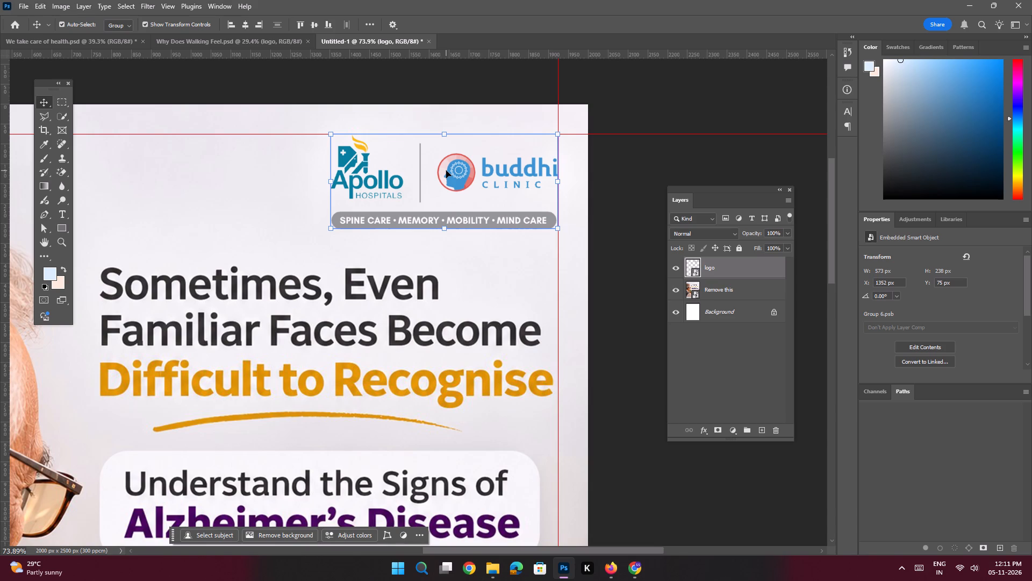
pyautogui.hotkey('ctrl', '0')
pyautogui.hotkey('ctrl', '0')
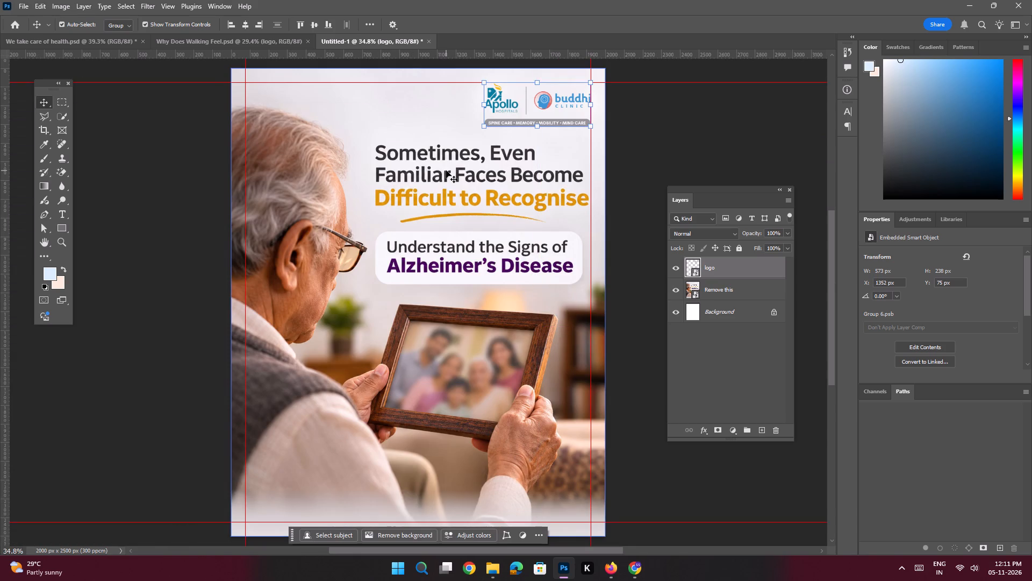
# Examine the contact strip in "Why Does Walking Feel.psd" and return to the Alzheimer's post.
pyautogui.hotkey('ctrl', 'space')
pyautogui.hotkey('ctrl', 'space')
pyautogui.hotkey('ctrl', 'space')
pyautogui.hotkey('ctrl', 'space')
pyautogui.hotkey('ctrl', 'space')
pyautogui.hotkey('ctrl', 'space')
pyautogui.keyDown('ctrl'); pyautogui.moveTo(460, 210); pyautogui.dragTo(446, 208); pyautogui.keyUp('ctrl')
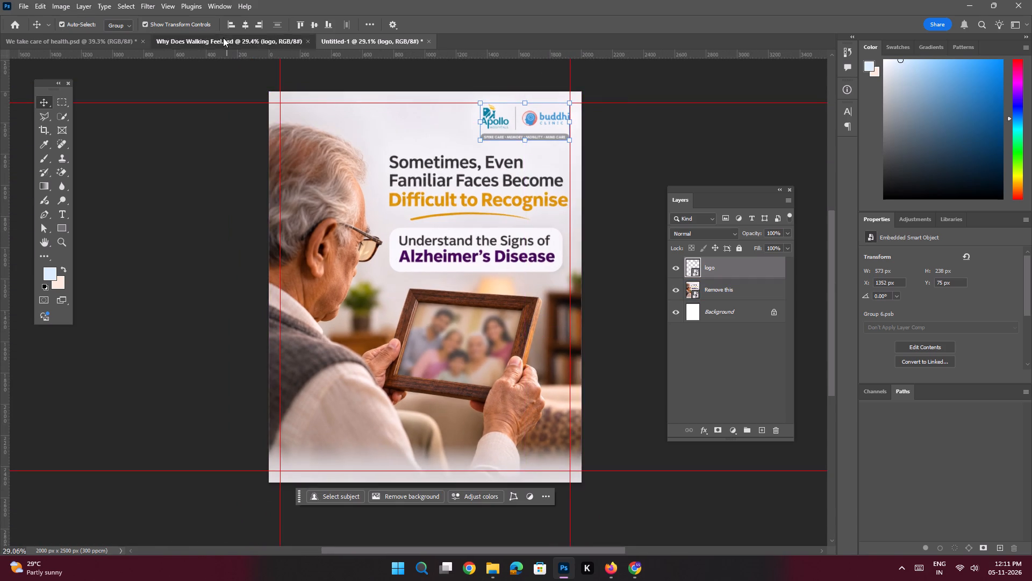
pyautogui.click(223, 38)
pyautogui.press('space')
pyautogui.press('space')
pyautogui.press('space')
pyautogui.press('space')
pyautogui.press('space')
pyautogui.press('space')
pyautogui.press('space')
pyautogui.moveTo(310, 324); pyautogui.dragTo(317, 293)
pyautogui.click(349, 430)
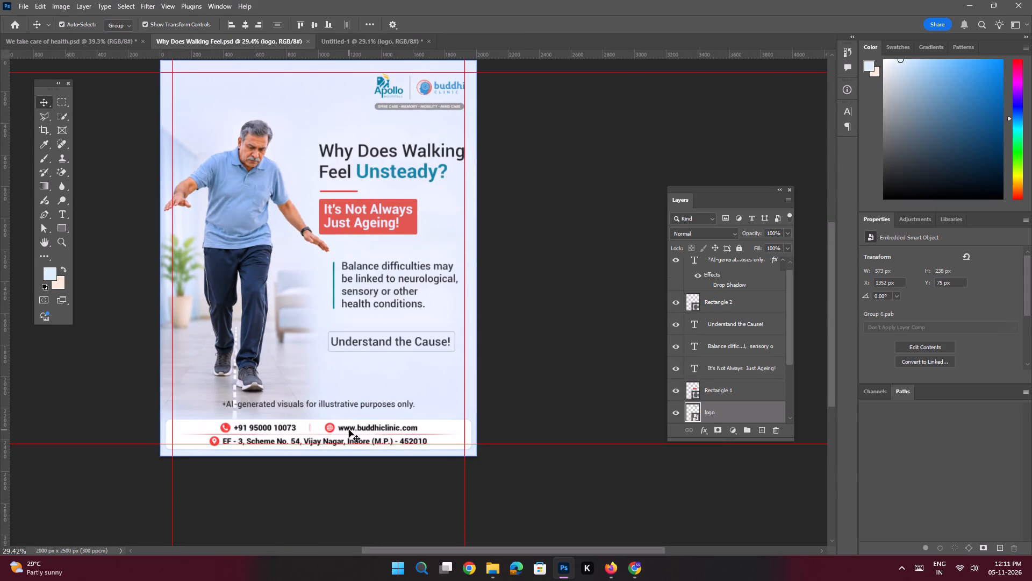
pyautogui.click(445, 40)
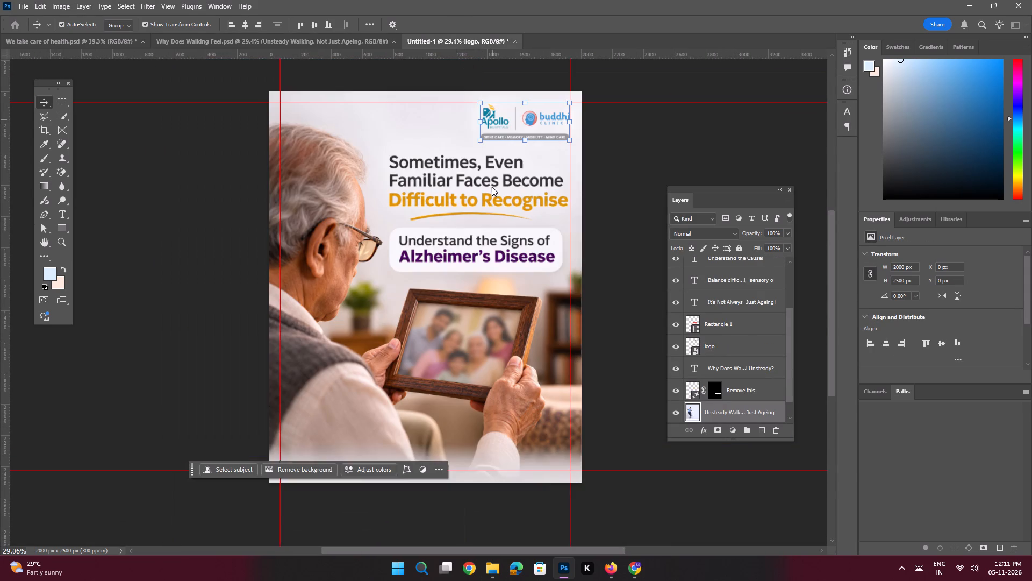
pyautogui.click(221, 316)
pyautogui.press('space')
pyautogui.press('space')
pyautogui.press('space')
pyautogui.press('space')
pyautogui.press('space')
pyautogui.press('space')
pyautogui.press('space')
pyautogui.press('space')
pyautogui.moveTo(413, 342); pyautogui.dragTo(408, 339)
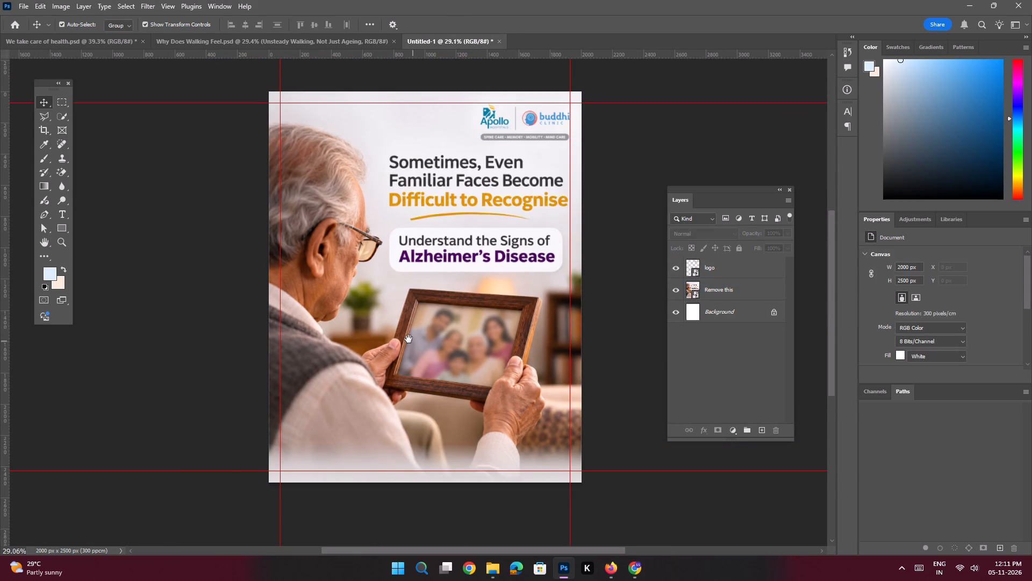
pyautogui.moveTo(408, 339); pyautogui.dragTo(402, 337)
pyautogui.click(222, 290)
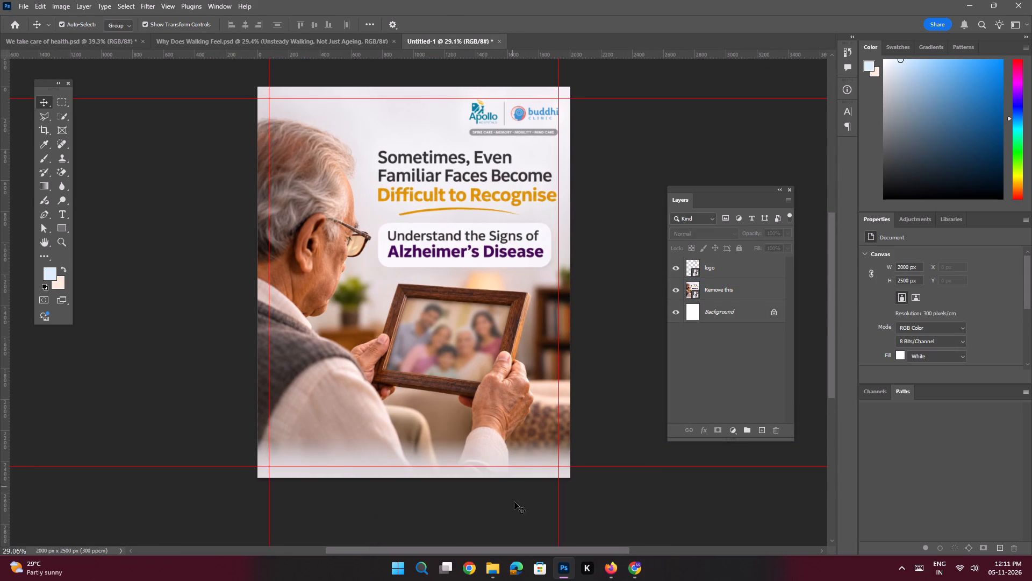
# Browse the PSD files in the Desktop's Buddhi clinic folder and return to Photoshop.
pyautogui.click(481, 530)
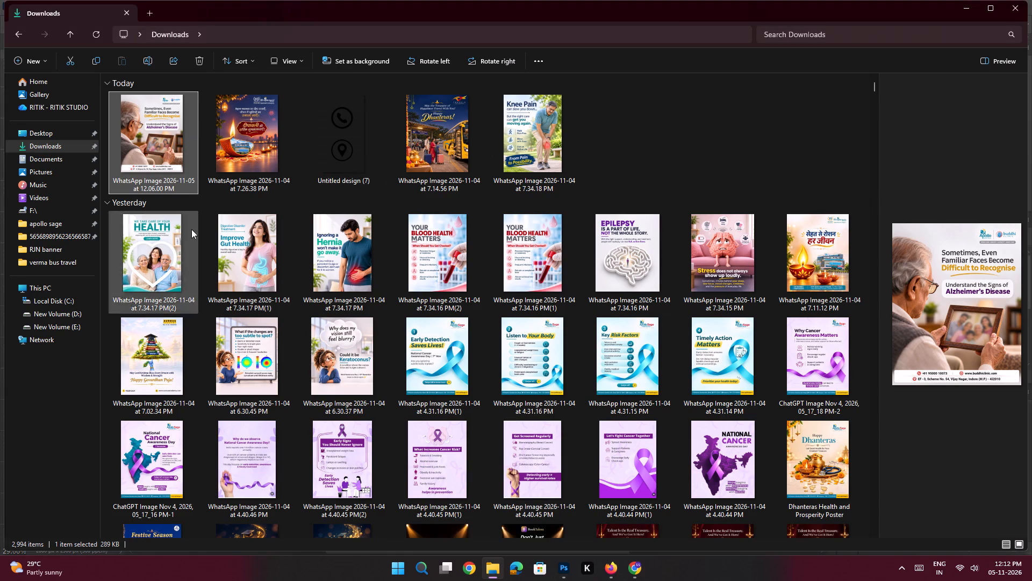
pyautogui.click(58, 137)
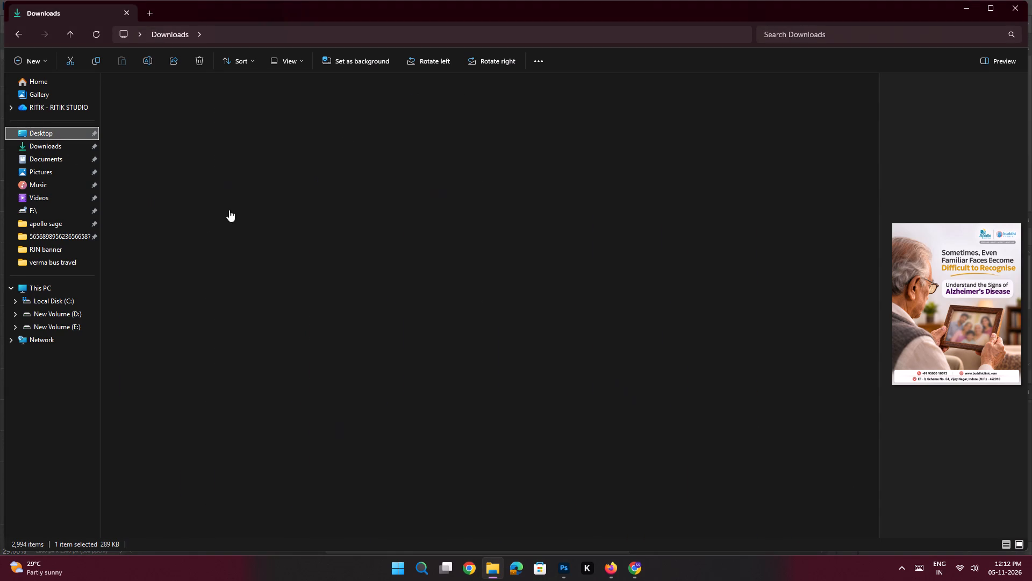
pyautogui.scroll(-12, 640, 251)
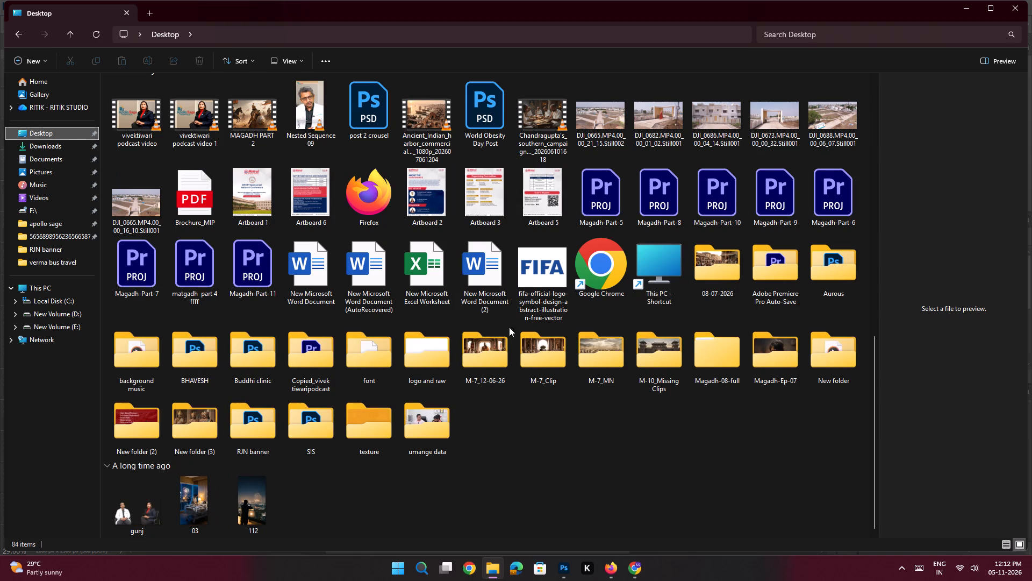
pyautogui.click(435, 360)
pyautogui.write('bbbb')
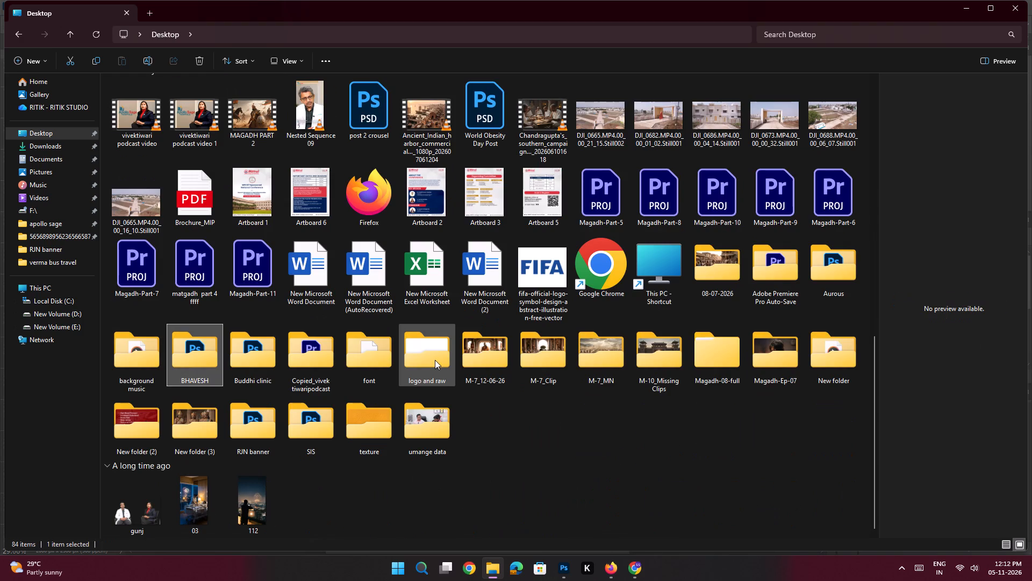
pyautogui.press('b')
pyautogui.doubleClick(248, 359)
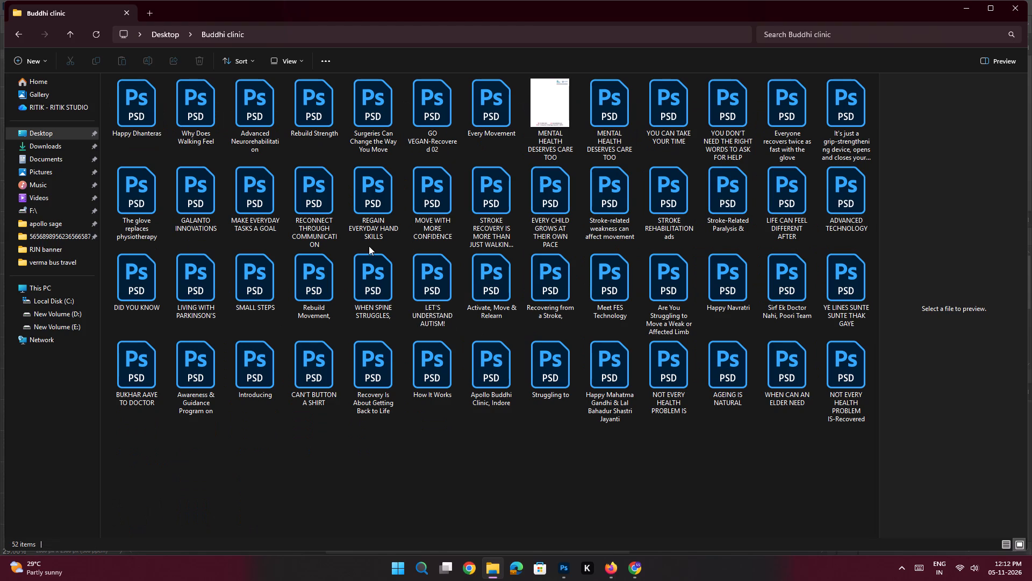
pyautogui.click(437, 129)
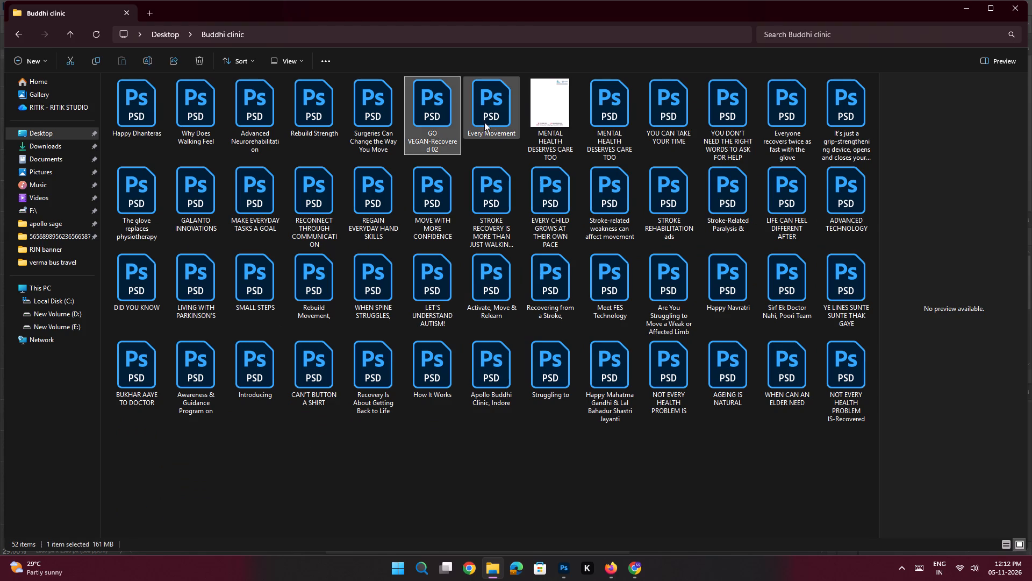
pyautogui.click(496, 119)
pyautogui.click(443, 123)
pyautogui.click(481, 121)
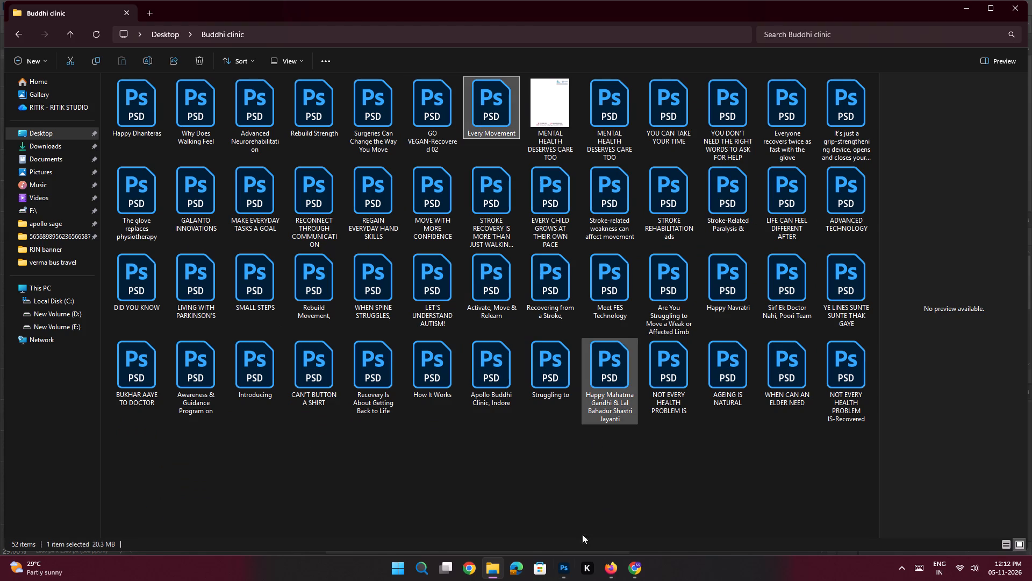
pyautogui.click(567, 576)
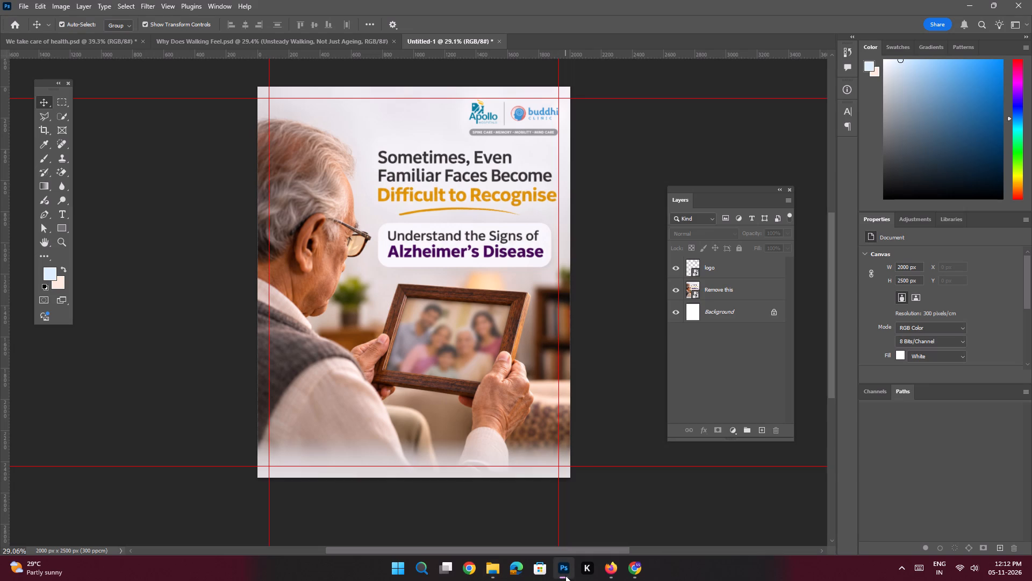
# Switch to Firefox and copy the content text from the Buddhi Clinic static task's details, then close the details.
pyautogui.click(606, 573)
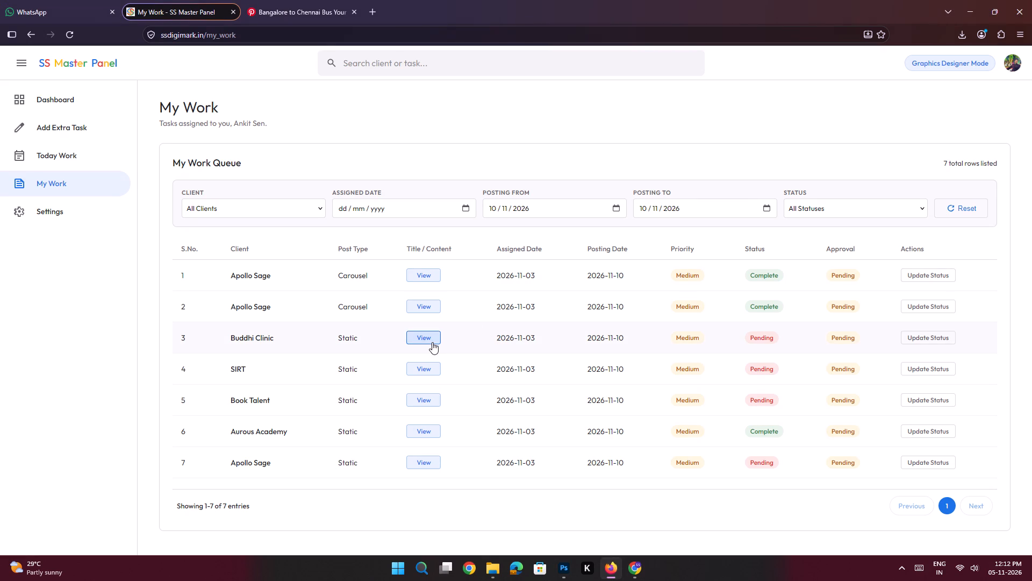
pyautogui.click(432, 342)
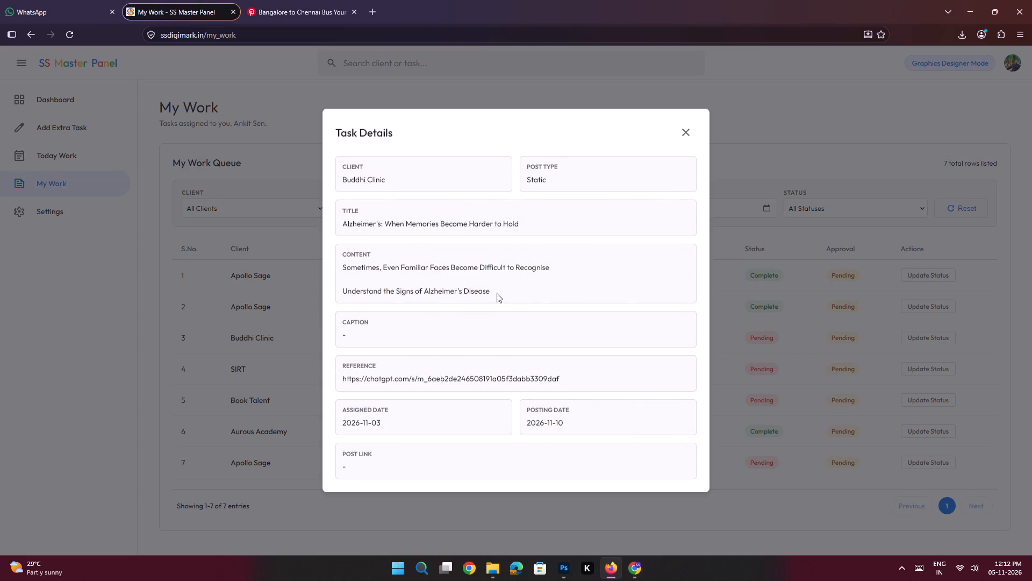
pyautogui.moveTo(497, 293); pyautogui.dragTo(322, 264)
pyautogui.hotkey('ctrl', 'c')
pyautogui.hotkey('ctrl', 'c')
pyautogui.hotkey('ctrl', 'c')
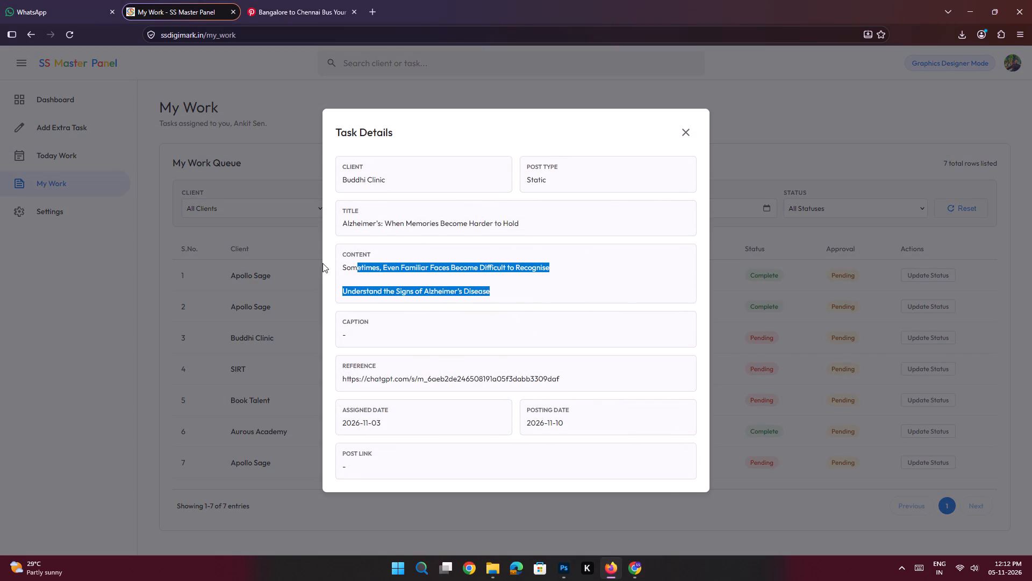
pyautogui.click(729, 514)
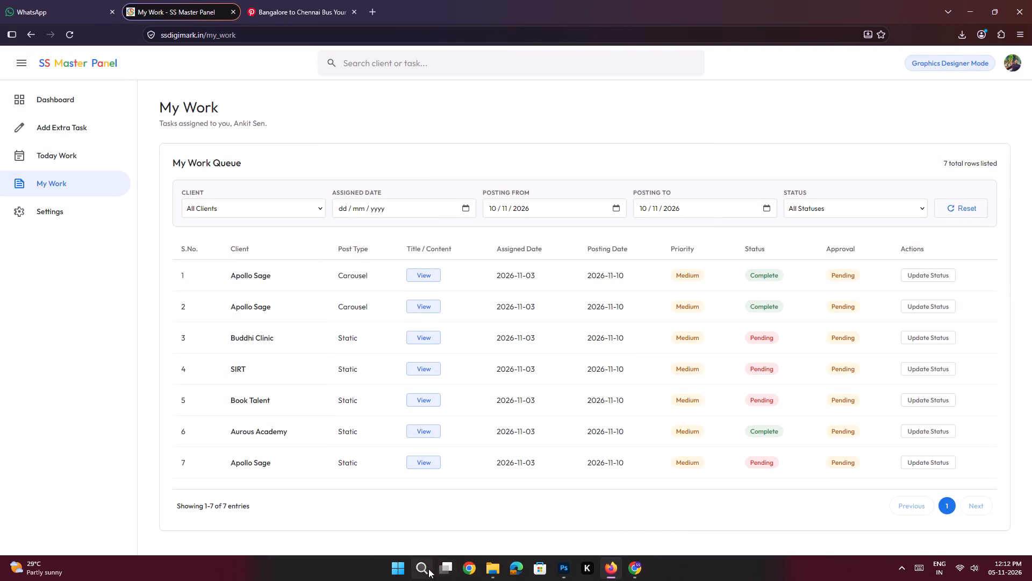
# Open Notepad, paste the copied Alzheimer's content into a new blank tab, and minimize the window.
pyautogui.click(428, 569)
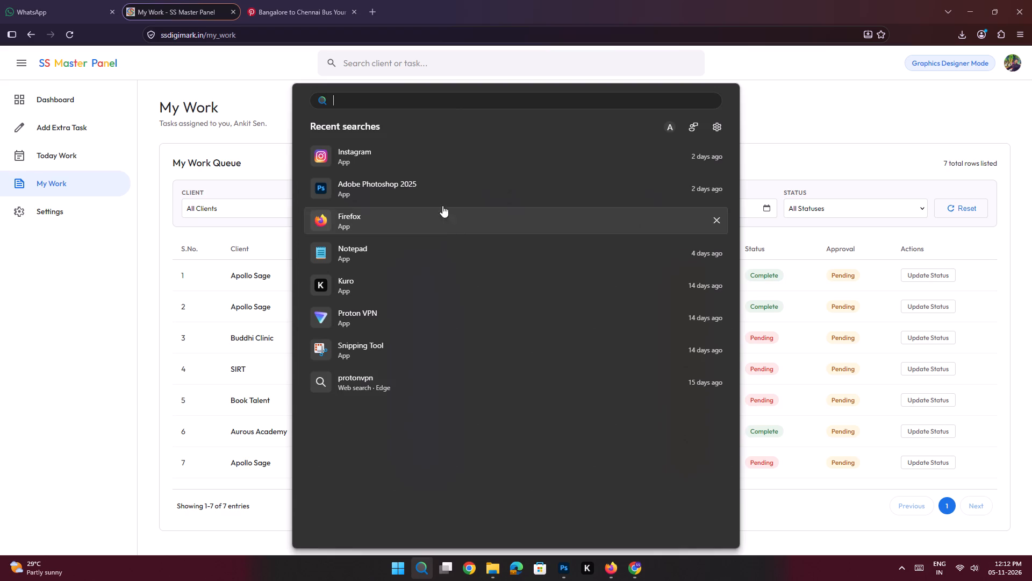
pyautogui.click(384, 257)
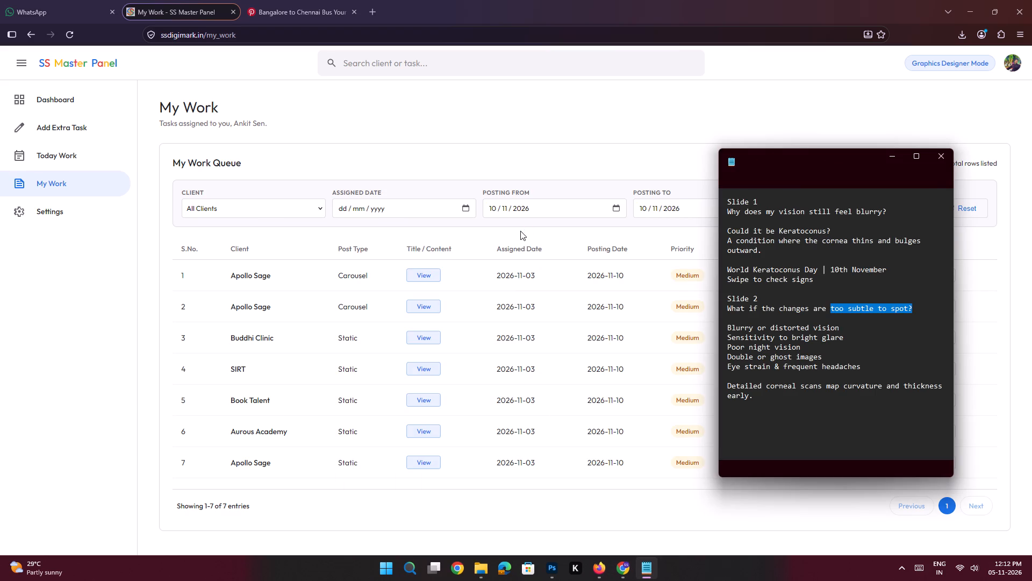
pyautogui.click(851, 163)
pyautogui.click(784, 219)
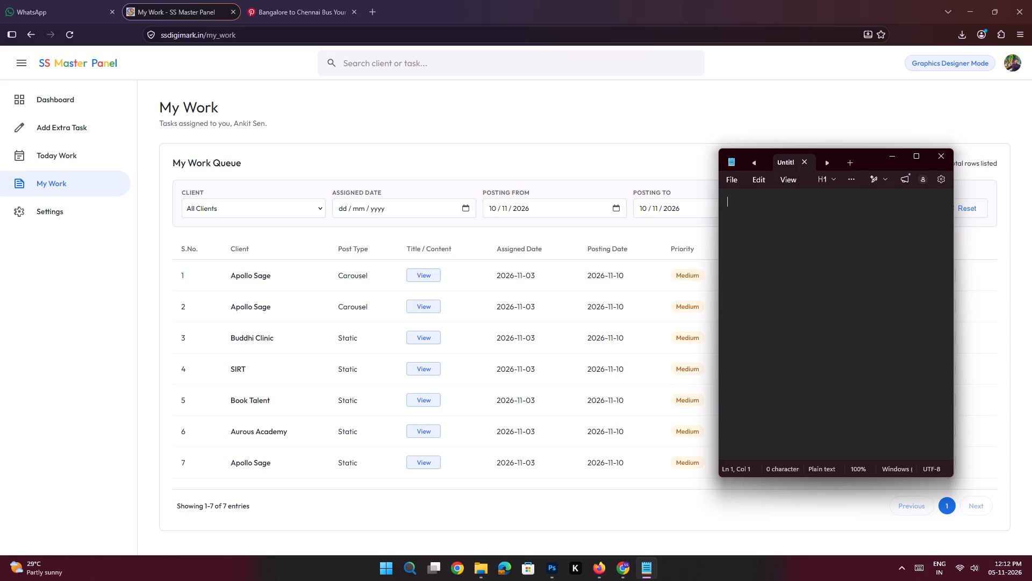
pyautogui.hotkey('ctrl', 'v')
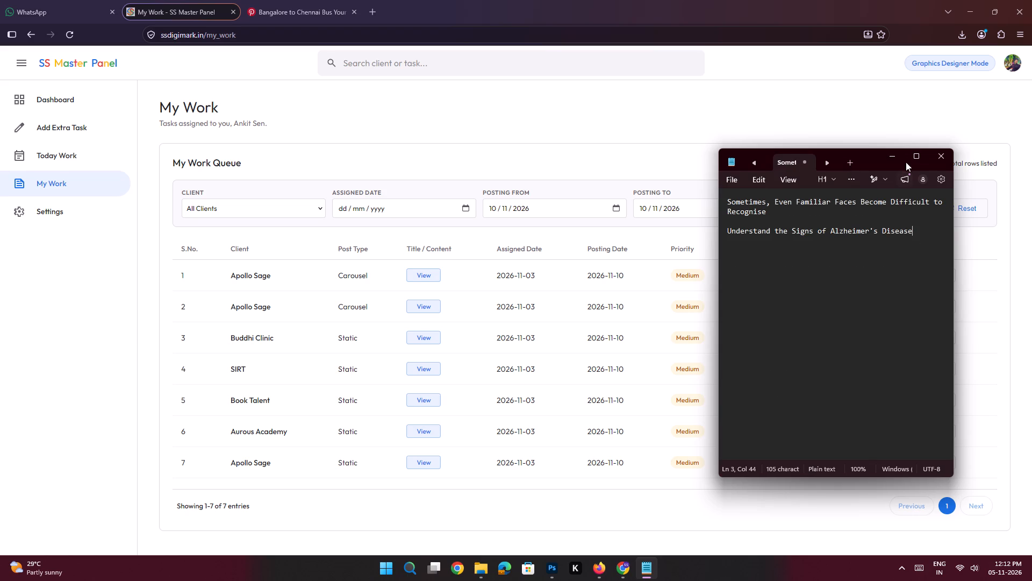
pyautogui.click(892, 154)
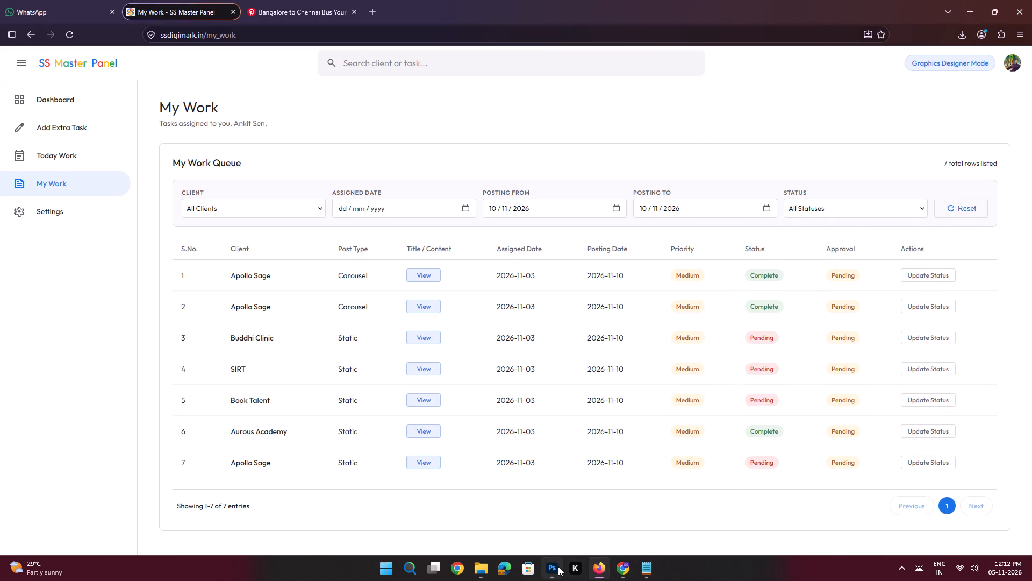
# Switch to Notepad and copy the headline's first line, "Sometimes, Even Familiar Faces Become Difficult to", then return to Photoshop.
pyautogui.click(558, 566)
pyautogui.press('space')
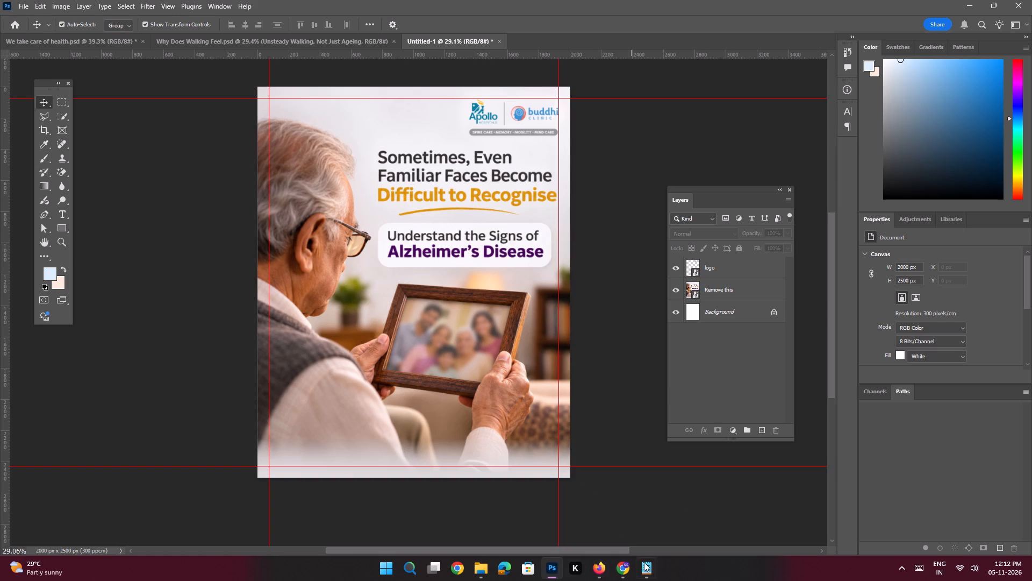
pyautogui.click(647, 567)
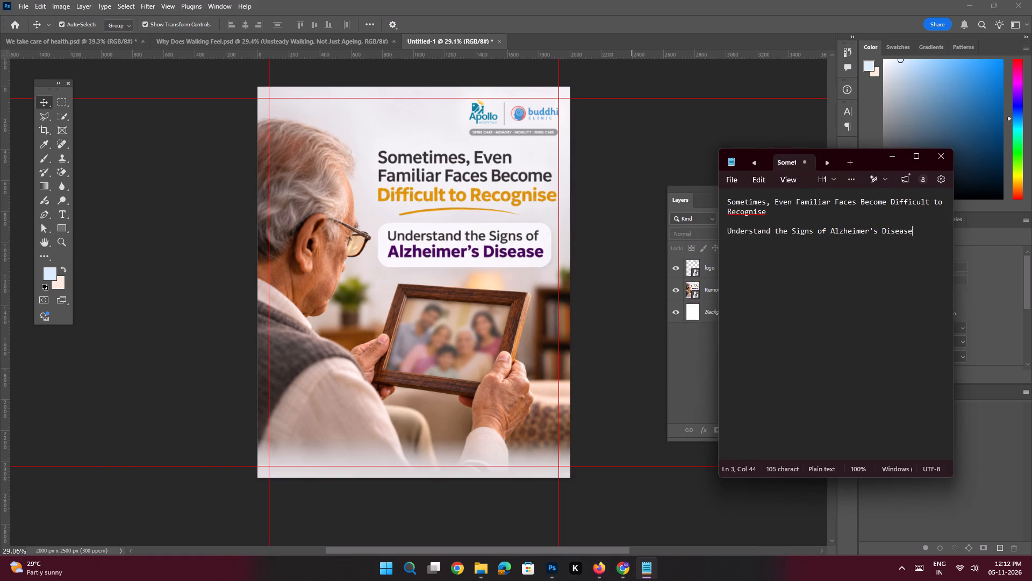
pyautogui.moveTo(942, 201); pyautogui.dragTo(721, 203)
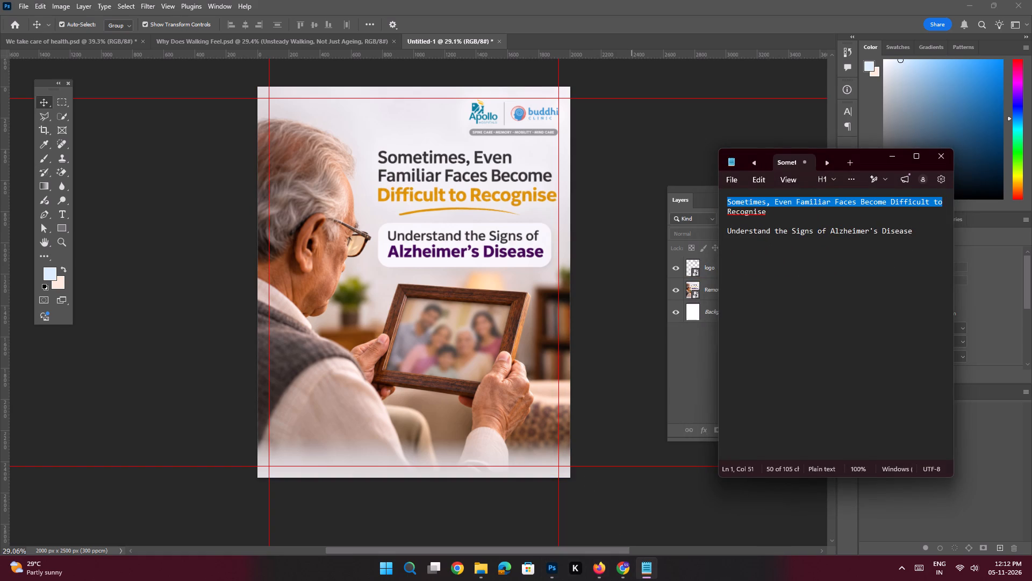
pyautogui.hotkey('ctrl', 'c')
pyautogui.hotkey('ctrl', 'c')
pyautogui.click(892, 159)
# Save the post as a PSD in the Desktop's Buddhi clinic folder, named "Sometimes, Even Familiar Faces Become Difficult to".
pyautogui.hotkey('ctrl', 's')
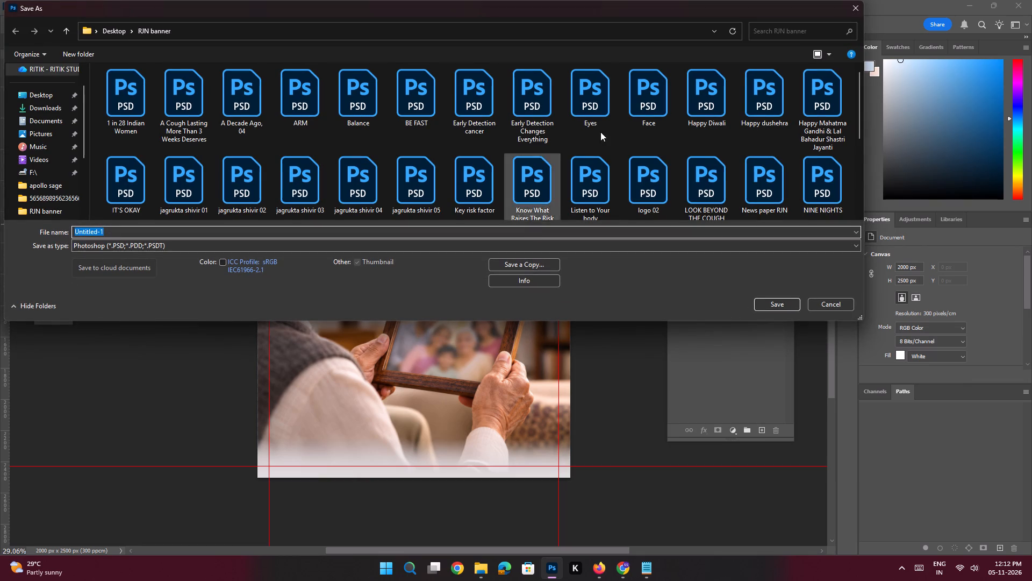
pyautogui.click(59, 96)
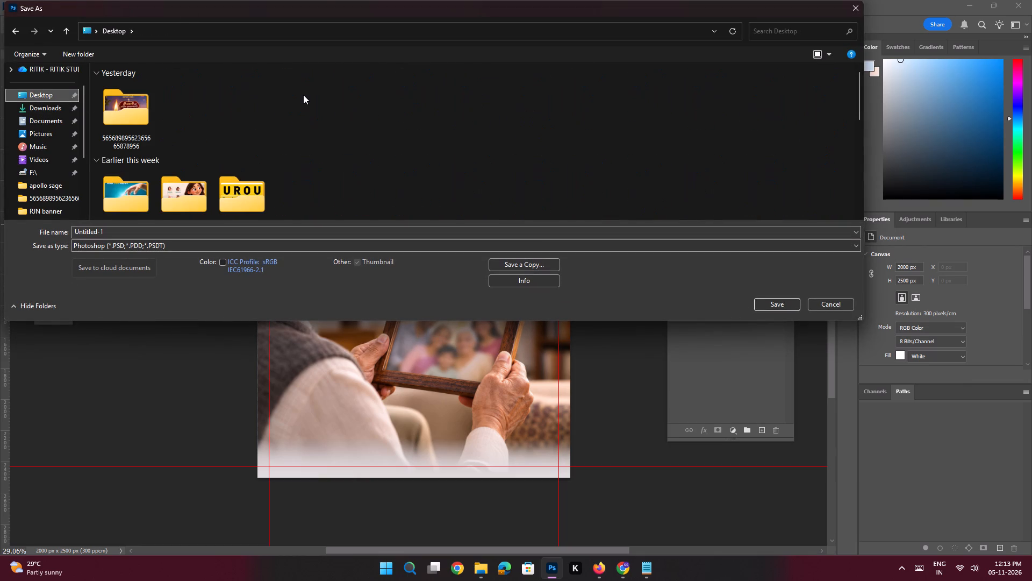
pyautogui.click(119, 117)
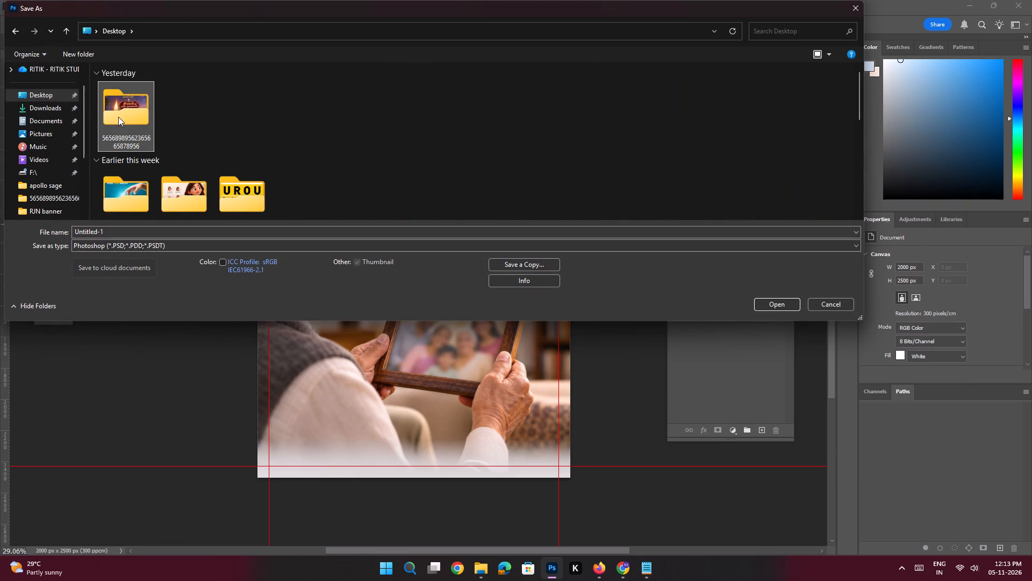
pyautogui.press('b')
pyautogui.press('b')
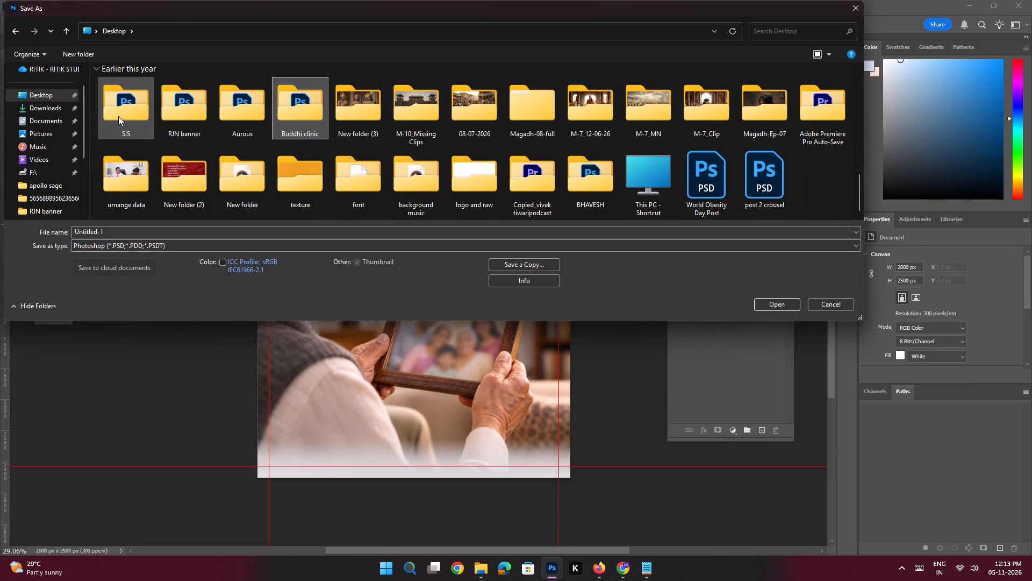
pyautogui.doubleClick(312, 115)
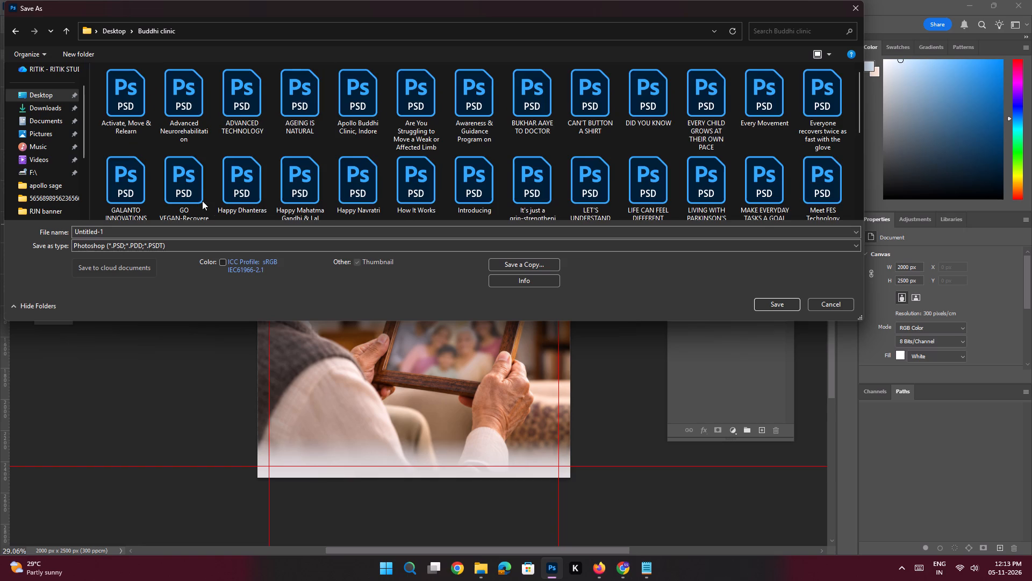
pyautogui.click(151, 229)
pyautogui.hotkey('ctrl', 'v')
pyautogui.press('Return')
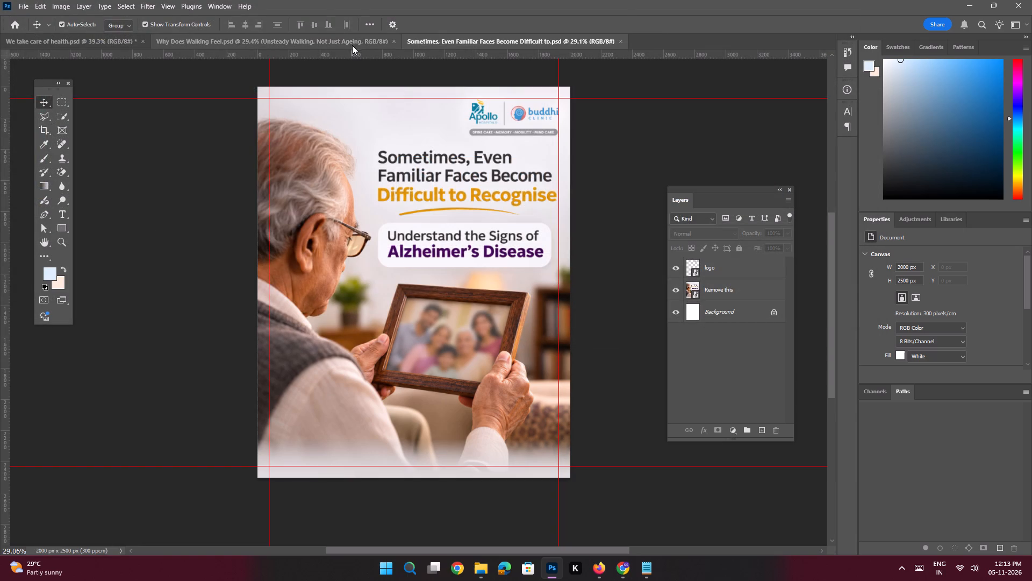
# Examine the contact strip at the foot of "Why Does Walking Feel.psd" and return to the Alzheimer's post.
pyautogui.click(351, 42)
pyautogui.press('space')
pyautogui.press('space')
pyautogui.press('space')
pyautogui.press('space')
pyautogui.press('space')
pyautogui.press('space')
pyautogui.moveTo(327, 317); pyautogui.dragTo(342, 301)
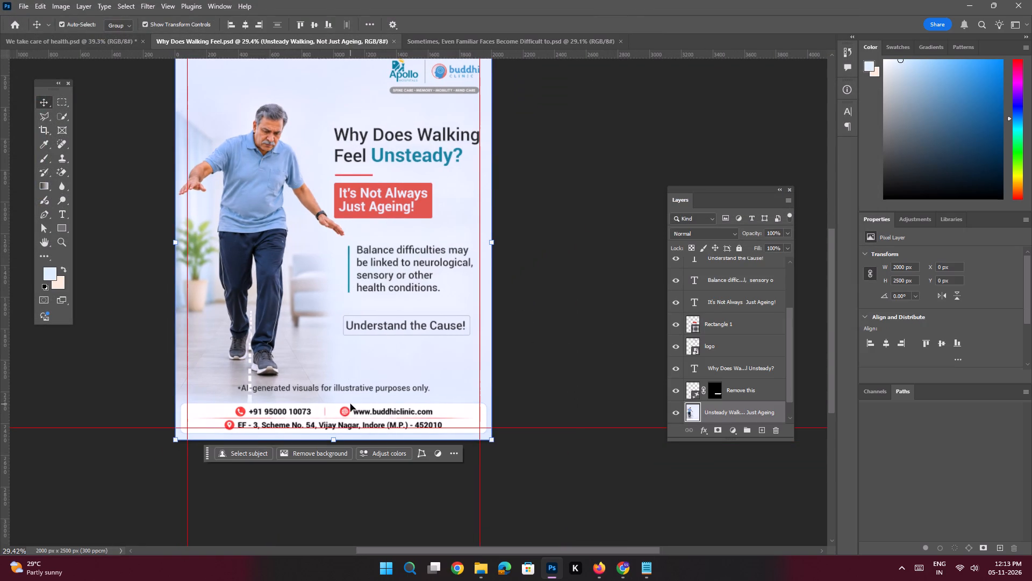
pyautogui.click(435, 44)
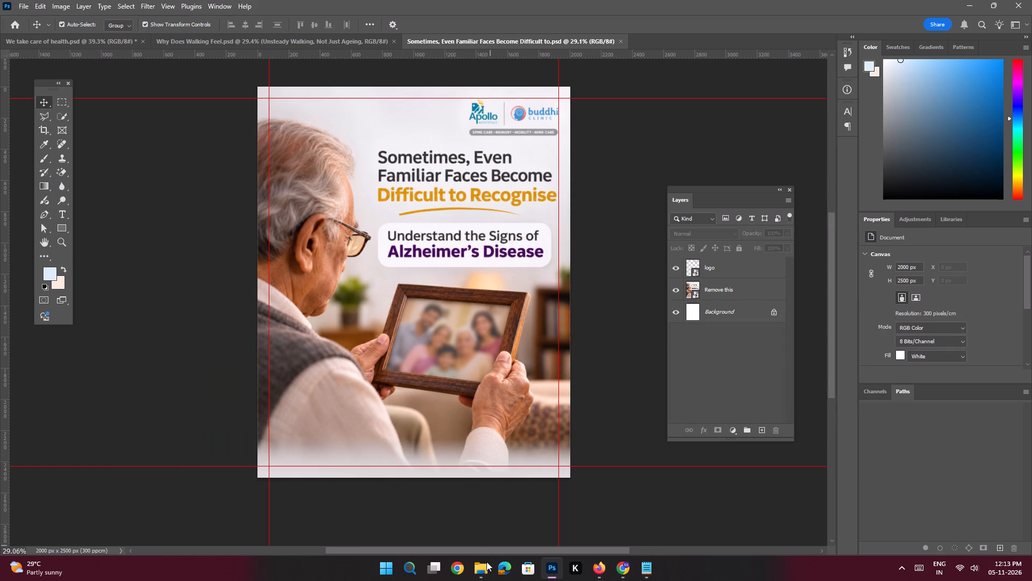
# Open "YOU CAN TAKE YOUR TIME.psd" from the Buddhi clinic folder.
pyautogui.click(469, 527)
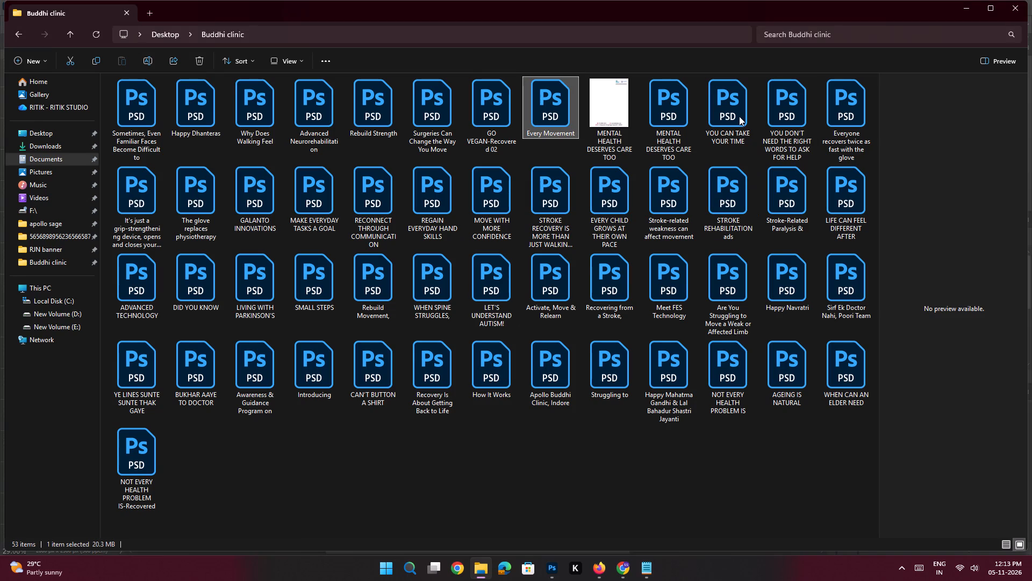
pyautogui.doubleClick(739, 116)
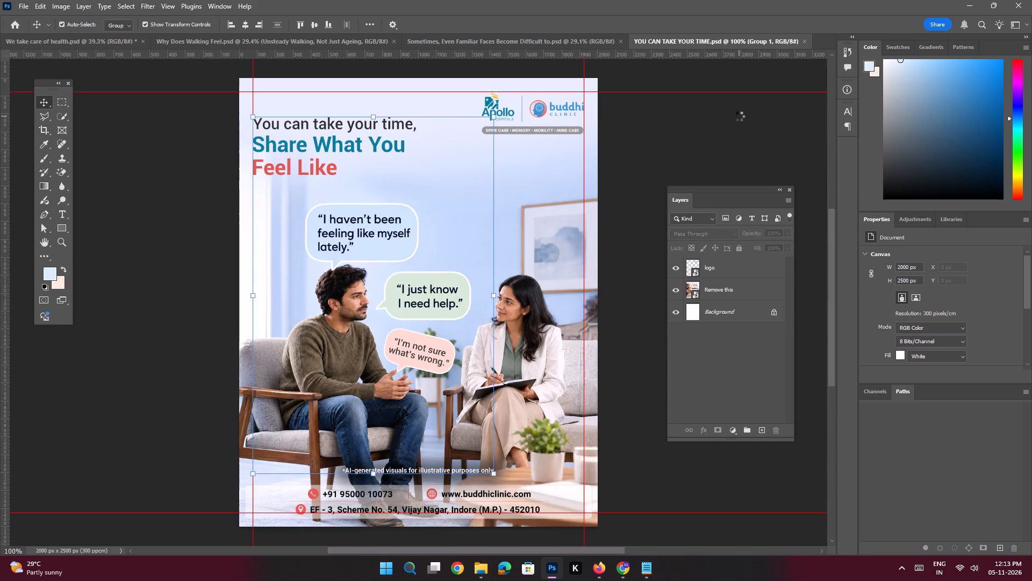
pyautogui.press('space')
pyautogui.press('space')
pyautogui.press('space')
pyautogui.press('space')
pyautogui.press('space')
pyautogui.press('space')
pyautogui.press('space')
pyautogui.press('space')
pyautogui.press('space')
pyautogui.press('space')
pyautogui.press('space')
pyautogui.moveTo(333, 349); pyautogui.dragTo(347, 327)
pyautogui.click(215, 343)
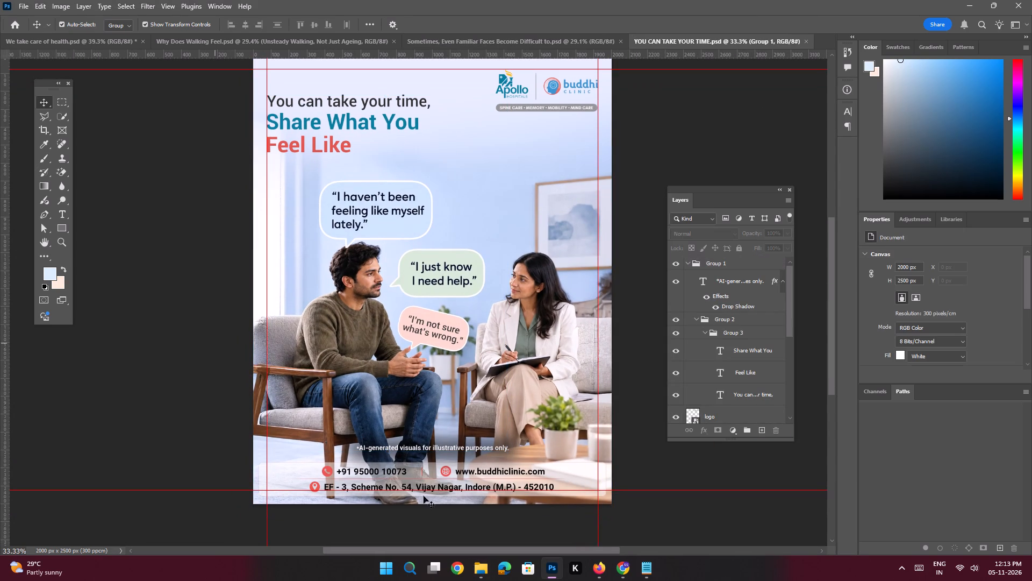
# Copy the contact strip layer into the Alzheimer's post, centred horizontally near the bottom edge at about Y 2270 px.
pyautogui.click(416, 481)
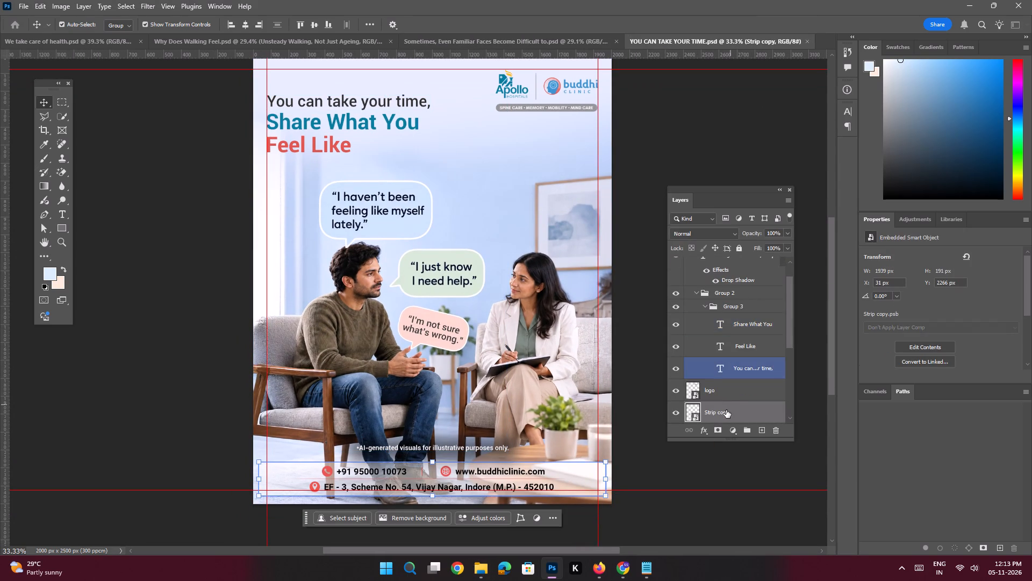
pyautogui.moveTo(726, 410); pyautogui.dragTo(419, 423)
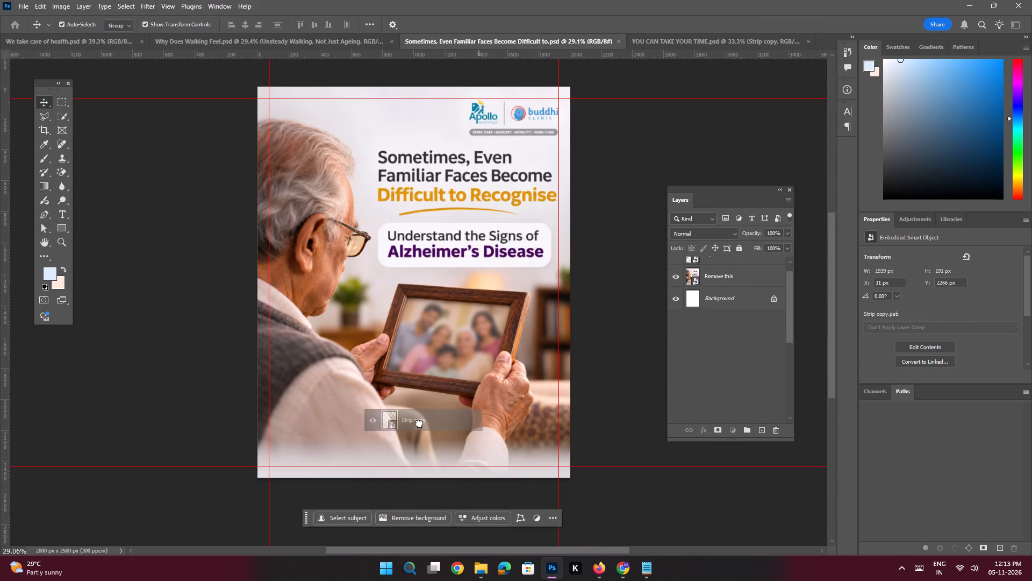
pyautogui.moveTo(419, 423); pyautogui.dragTo(417, 429)
pyautogui.doubleClick(243, 22)
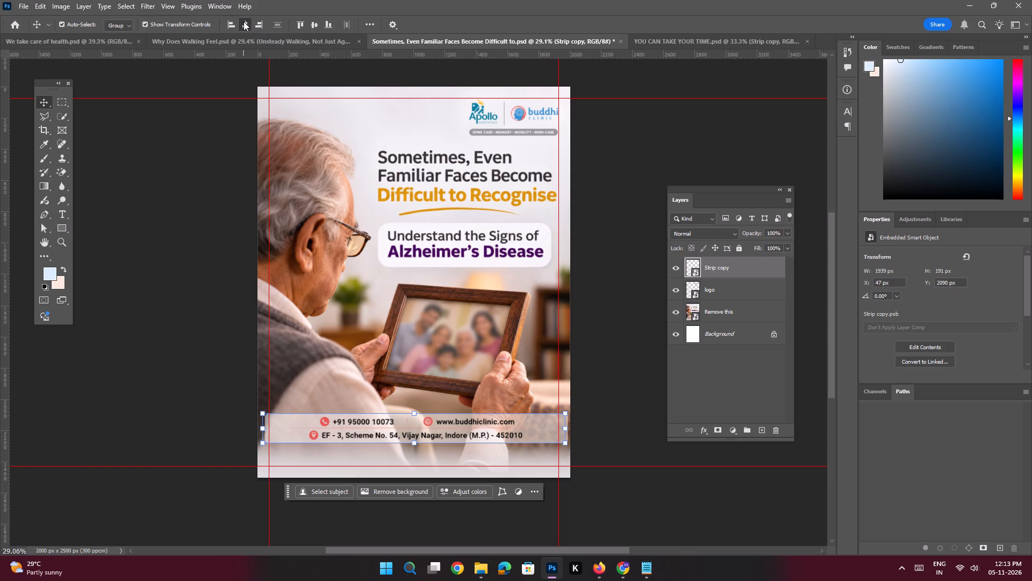
pyautogui.click(327, 24)
pyautogui.click(159, 348)
pyautogui.press('space')
pyautogui.keyDown('ctrl'); pyautogui.moveTo(365, 460); pyautogui.dragTo(407, 497); pyautogui.keyUp('ctrl')
pyautogui.click(388, 457)
pyautogui.keyDown('shift'); pyautogui.moveTo(405, 456); pyautogui.dragTo(407, 441); pyautogui.keyUp('shift')
pyautogui.press('space')
pyautogui.keyDown('ctrl'); pyautogui.moveTo(456, 377); pyautogui.dragTo(417, 365); pyautogui.keyUp('ctrl')
pyautogui.click(226, 311)
# Rasterize the poster image's smart object layer, "Remove this".
pyautogui.press('space')
pyautogui.press('space')
pyautogui.press('space')
pyautogui.press('space')
pyautogui.press('space')
pyautogui.press('space')
pyautogui.press('space')
pyautogui.press('space')
pyautogui.press('space')
pyautogui.press('space')
pyautogui.press('space')
pyautogui.press('space')
pyautogui.press('space')
pyautogui.press('space')
pyautogui.press('space')
pyautogui.moveTo(536, 244); pyautogui.dragTo(518, 254)
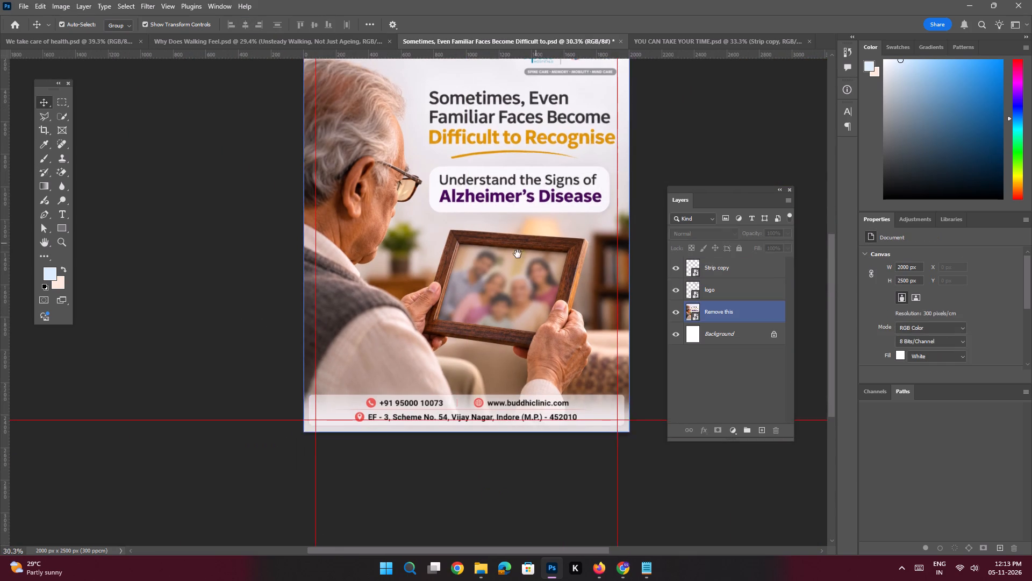
pyautogui.moveTo(518, 254); pyautogui.dragTo(457, 314)
pyautogui.keyDown('ctrl'); pyautogui.moveTo(464, 210); pyautogui.dragTo(476, 264); pyautogui.keyUp('ctrl')
pyautogui.moveTo(522, 216); pyautogui.dragTo(521, 239)
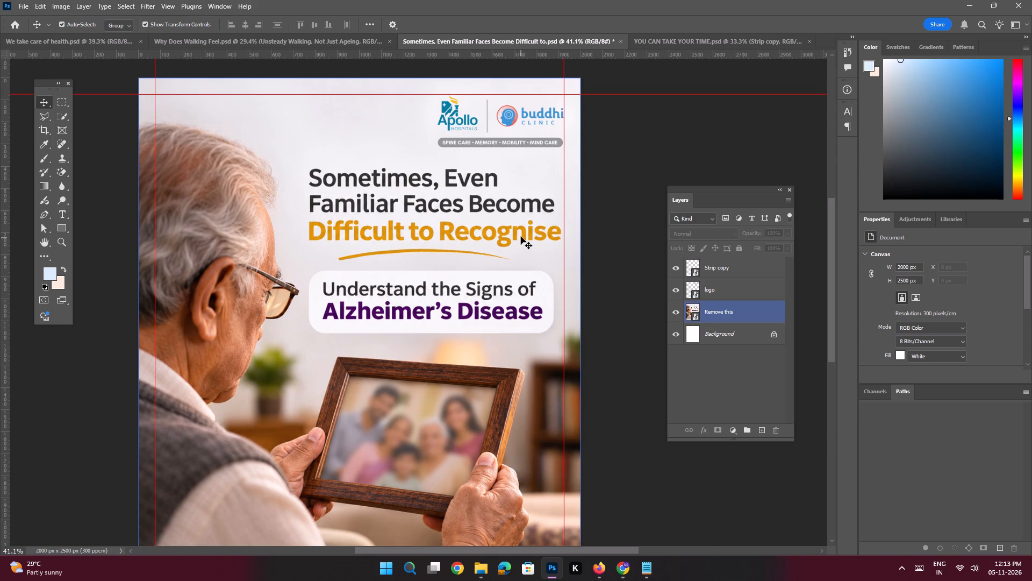
pyautogui.click(521, 236)
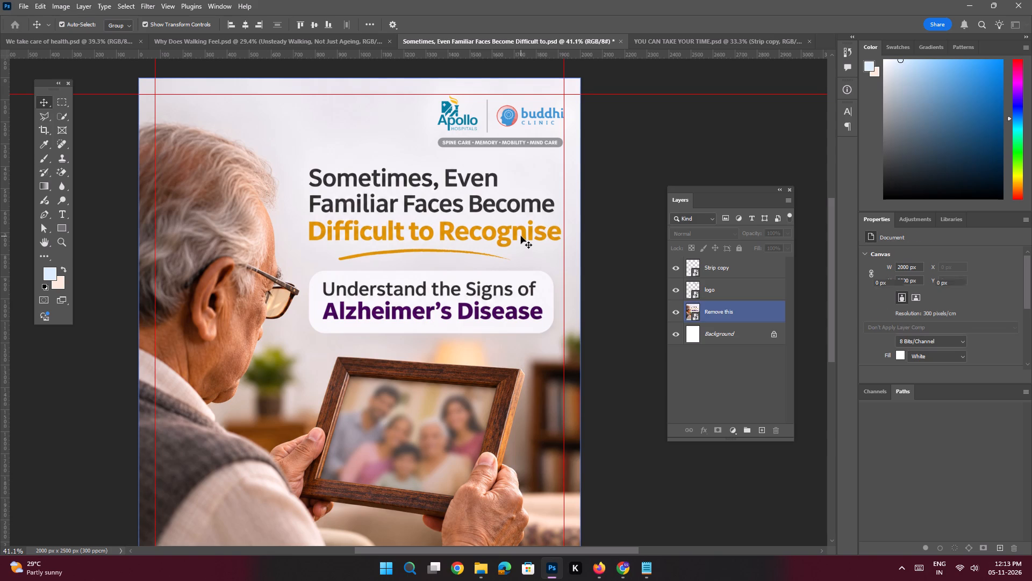
pyautogui.press('space')
pyautogui.keyDown('ctrl'); pyautogui.moveTo(484, 193); pyautogui.dragTo(489, 215); pyautogui.keyUp('ctrl')
pyautogui.moveTo(507, 201); pyautogui.dragTo(510, 211)
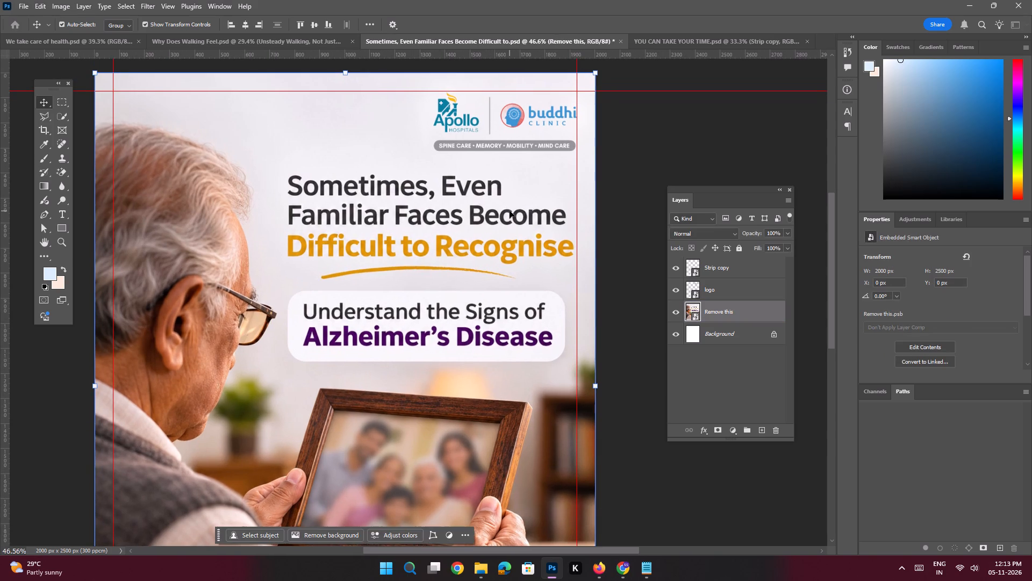
pyautogui.press('e')
pyautogui.click(499, 215)
pyautogui.click(472, 213)
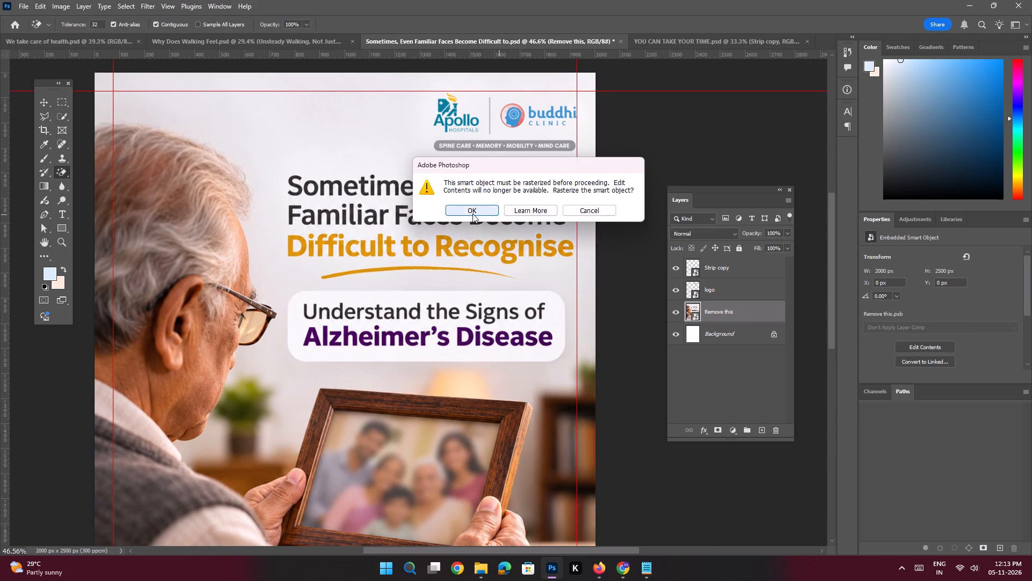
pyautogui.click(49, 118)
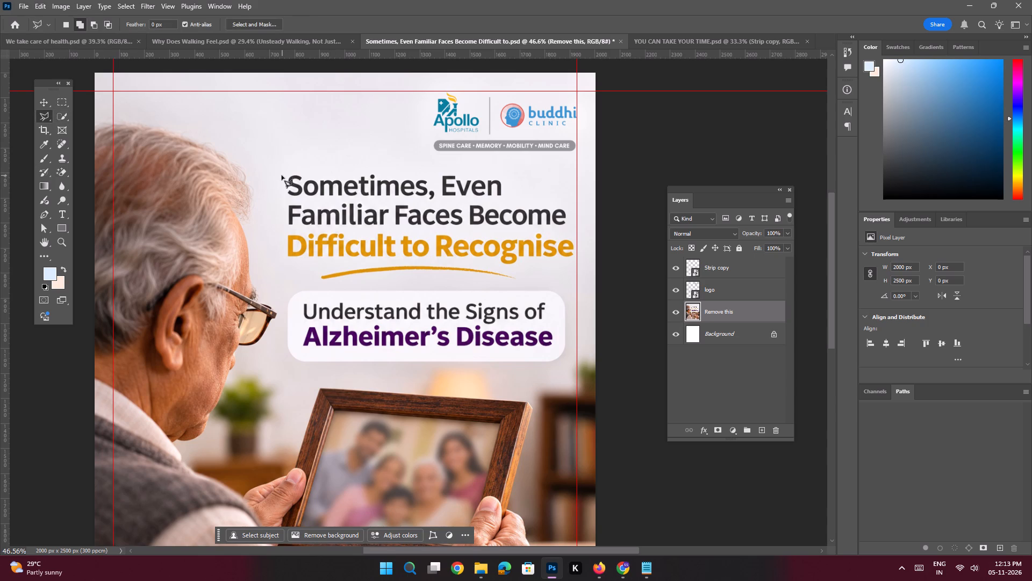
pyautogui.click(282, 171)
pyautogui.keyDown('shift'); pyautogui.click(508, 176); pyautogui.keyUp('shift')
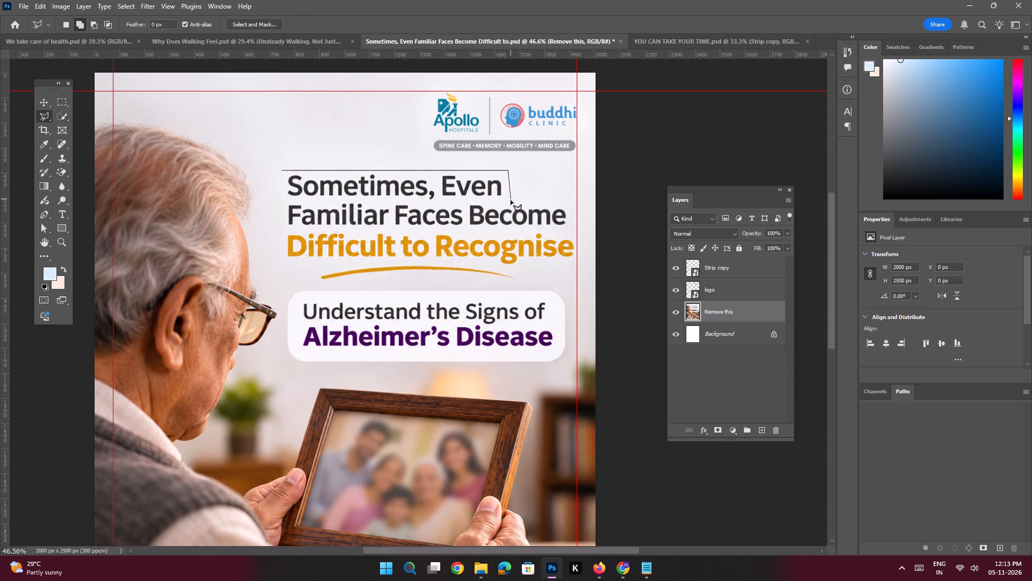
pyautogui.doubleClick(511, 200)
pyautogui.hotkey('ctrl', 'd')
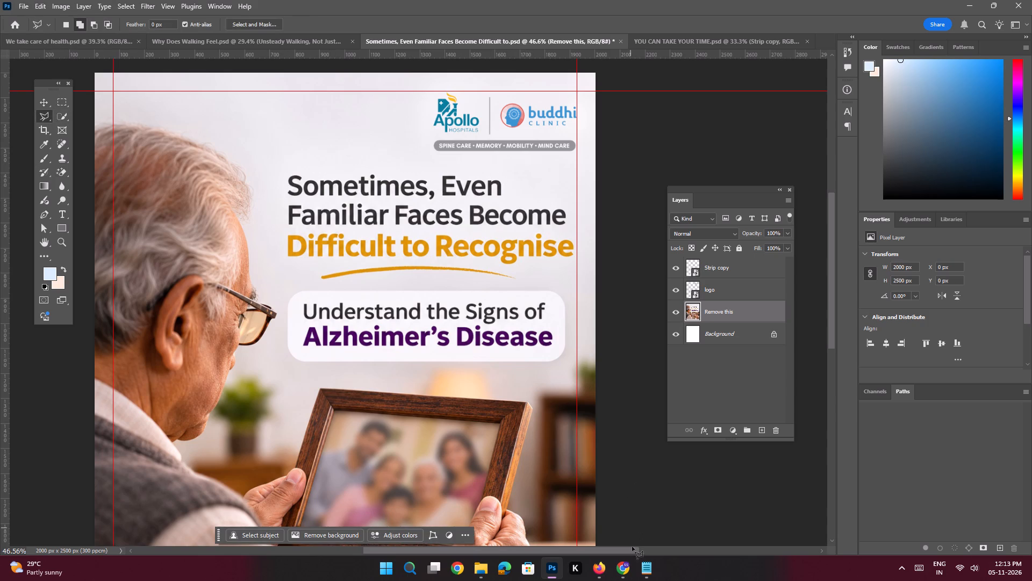
# Copy the full headline "Sometimes, Even Familiar Faces Become Difficult to Recognise" from Notepad and minimize the window.
pyautogui.click(646, 565)
pyautogui.moveTo(768, 211); pyautogui.dragTo(764, 210)
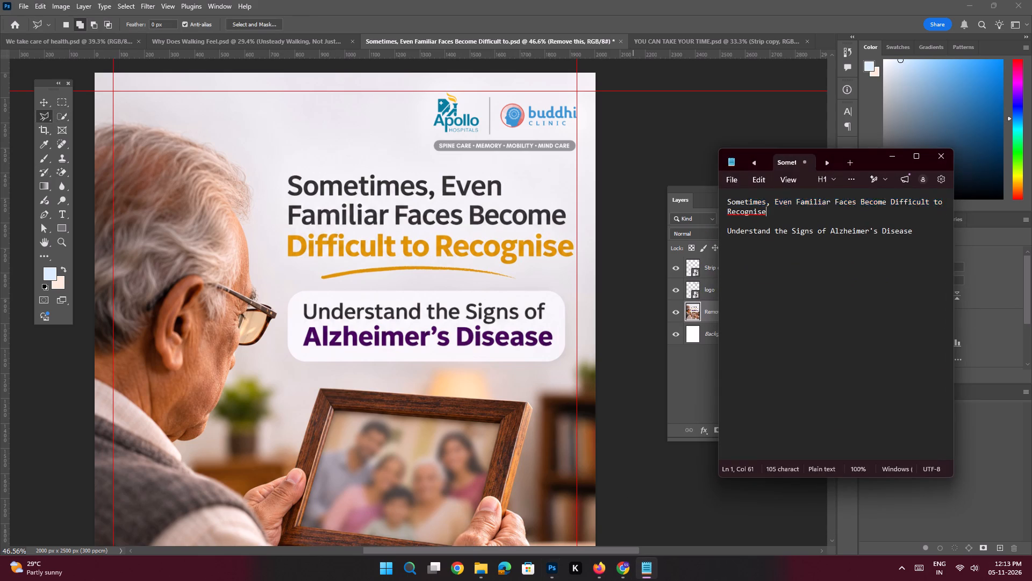
pyautogui.moveTo(764, 210); pyautogui.dragTo(696, 194)
pyautogui.hotkey('ctrl', 'c')
pyautogui.hotkey('ctrl', 'c')
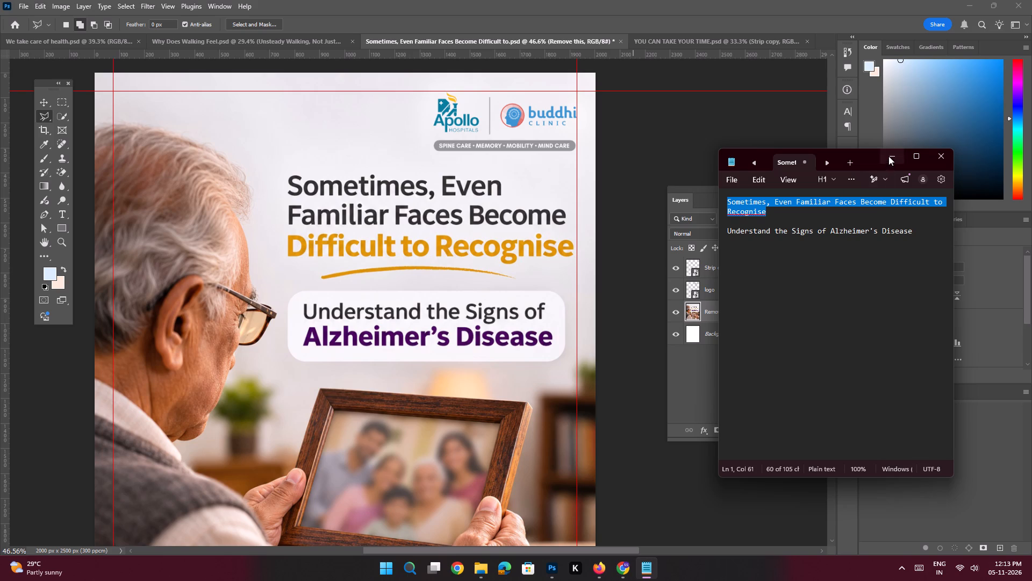
pyautogui.click(888, 156)
# Add a new empty layer directly above the contact strip layer.
pyautogui.press('space')
pyautogui.press('space')
pyautogui.press('space')
pyautogui.press('space')
pyautogui.press('space')
pyautogui.press('space')
pyautogui.press('space')
pyautogui.moveTo(408, 204); pyautogui.dragTo(413, 217)
pyautogui.click(737, 267)
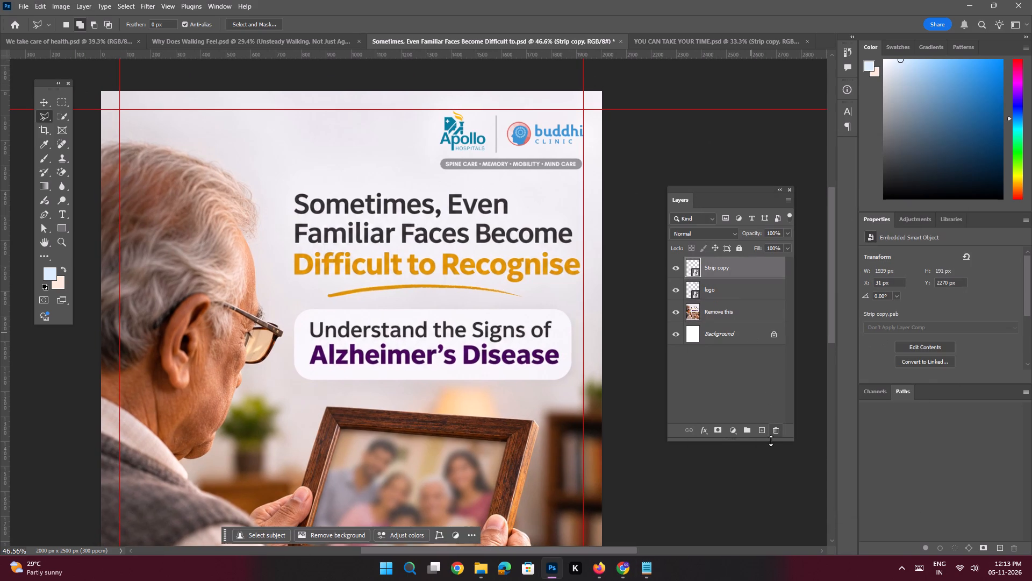
pyautogui.click(762, 433)
# Insert the copied headline as a single line of text near the top of the post, above the poster's printed headline.
pyautogui.press('space')
pyautogui.press('space')
pyautogui.press('space')
pyautogui.press('space')
pyautogui.press('space')
pyautogui.press('space')
pyautogui.press('space')
pyautogui.press('space')
pyautogui.press('space')
pyautogui.press('space')
pyautogui.press('space')
pyautogui.press('space')
pyautogui.press('space')
pyautogui.moveTo(400, 250); pyautogui.dragTo(412, 272)
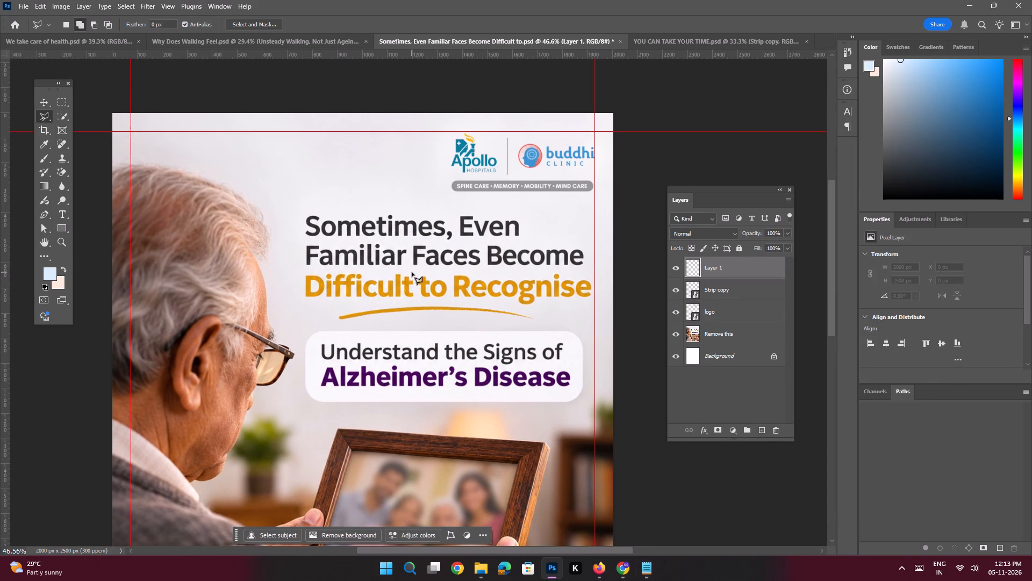
pyautogui.press('t')
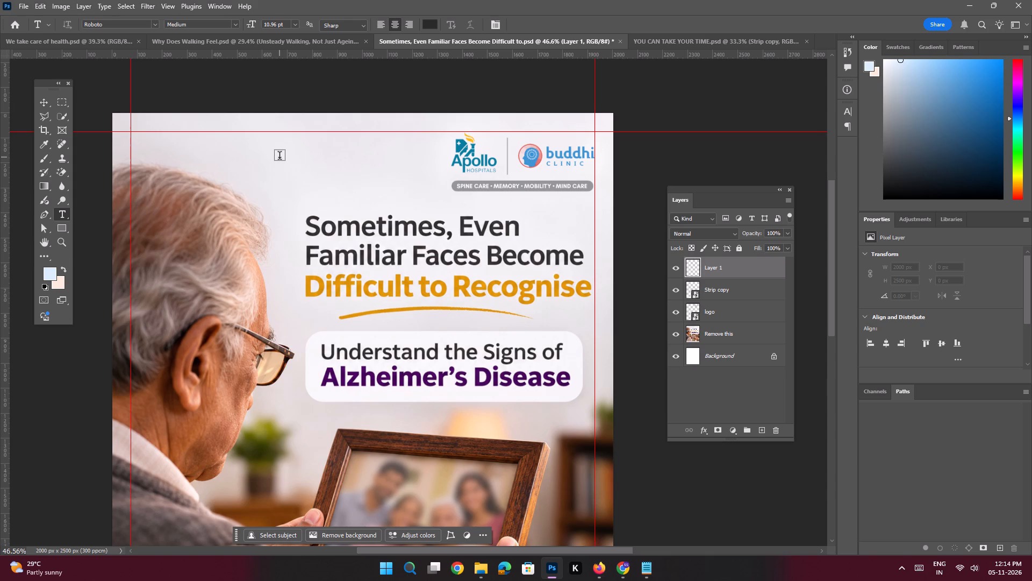
pyautogui.click(279, 157)
pyautogui.hotkey('ctrl', 'v')
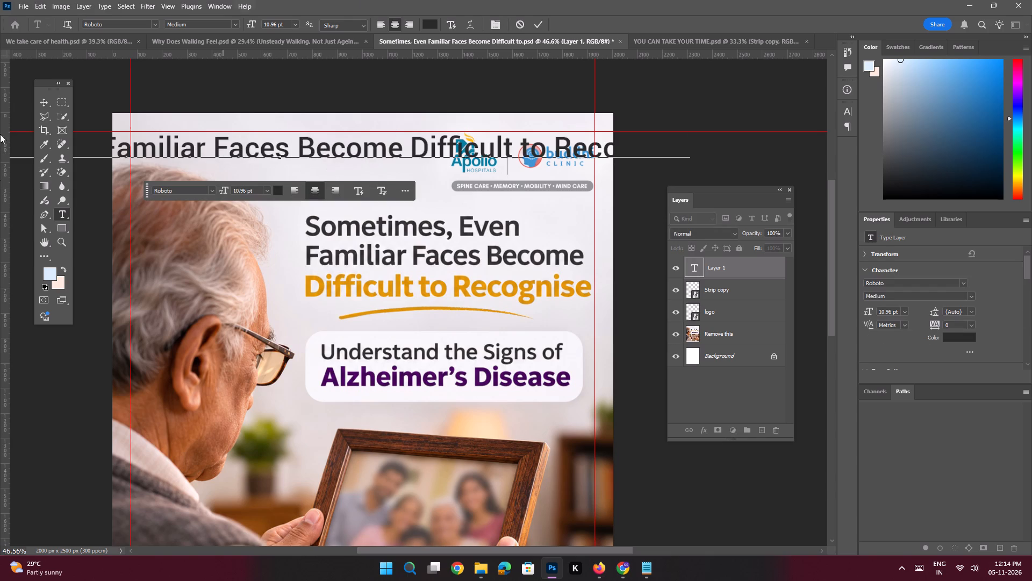
pyautogui.click(48, 106)
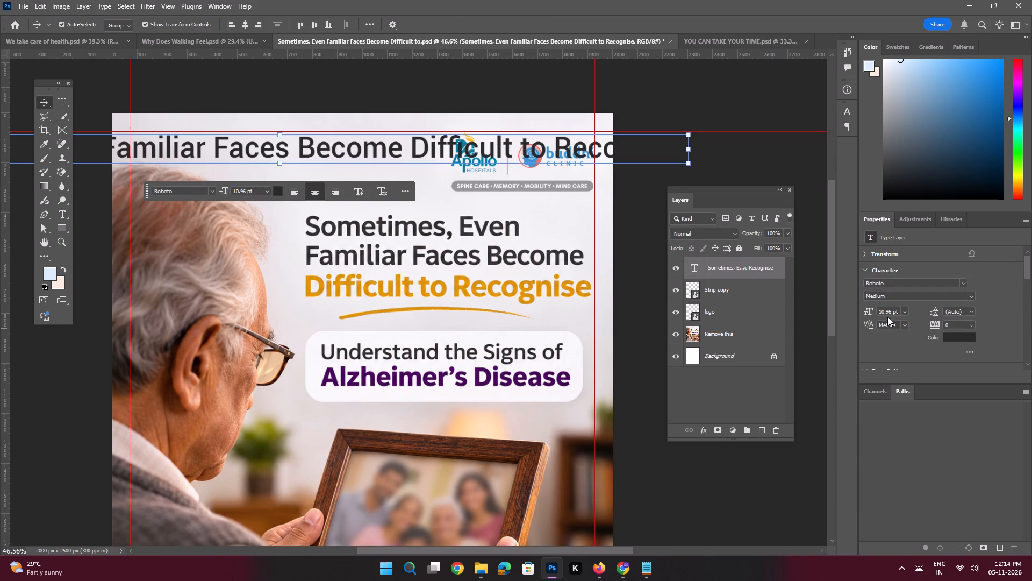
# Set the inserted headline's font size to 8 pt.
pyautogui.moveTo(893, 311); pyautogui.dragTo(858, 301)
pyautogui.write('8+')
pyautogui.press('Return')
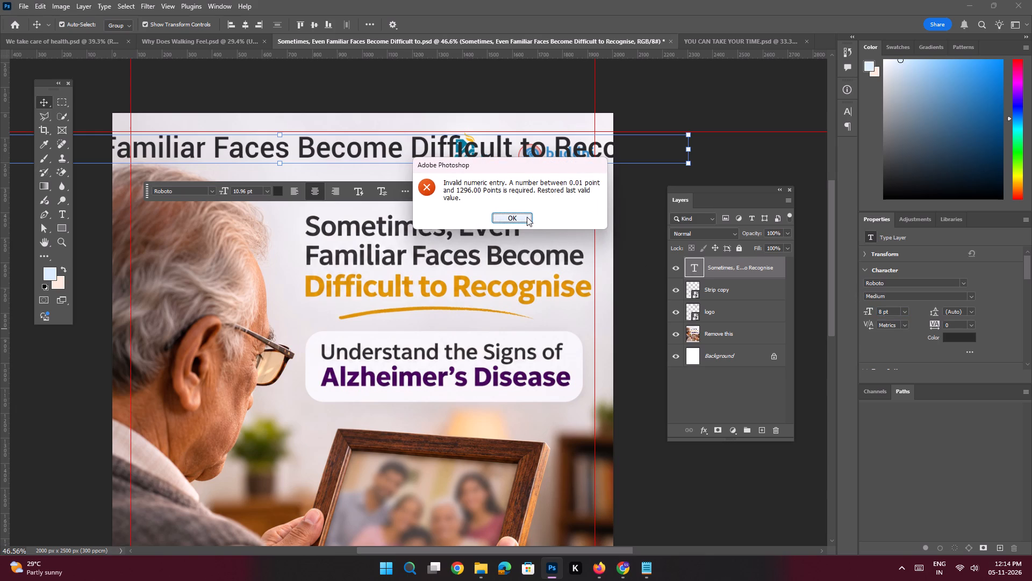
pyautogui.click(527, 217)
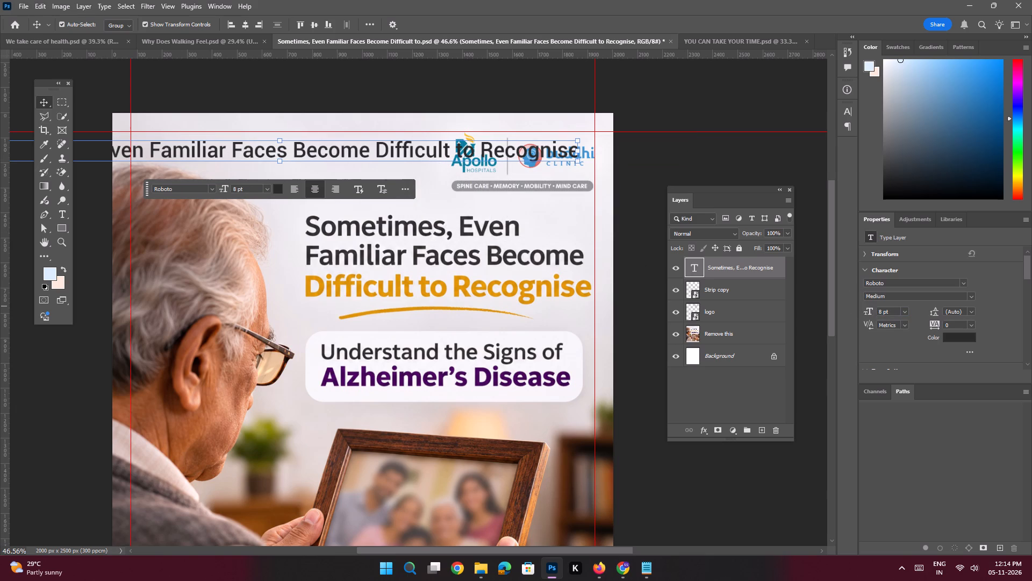
# Set the inserted headline's font size to 7 pt.
pyautogui.moveTo(883, 311); pyautogui.dragTo(869, 303)
pyautogui.press('7')
pyautogui.press('Return')
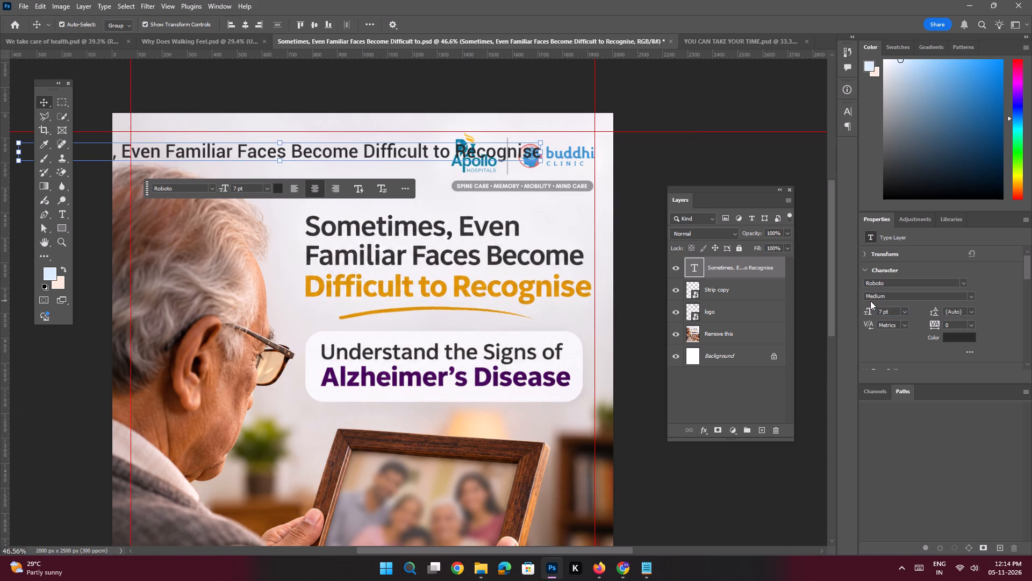
# Left-align the inserted headline text and place it just below the printed headline, flush with that headline's left edge.
pyautogui.moveTo(274, 152); pyautogui.dragTo(434, 287)
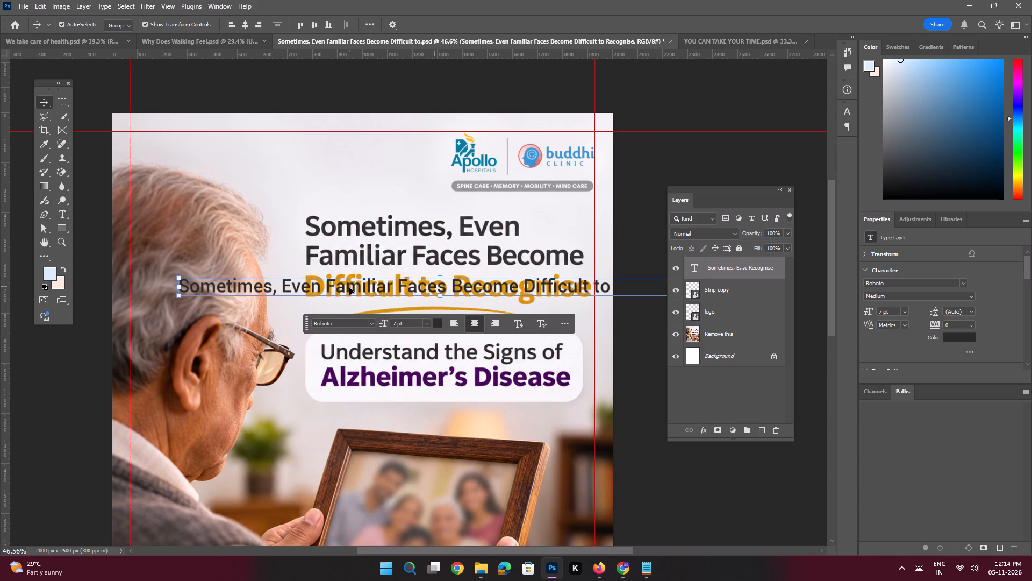
pyautogui.moveTo(349, 288); pyautogui.dragTo(434, 322)
pyautogui.doubleClick(432, 322)
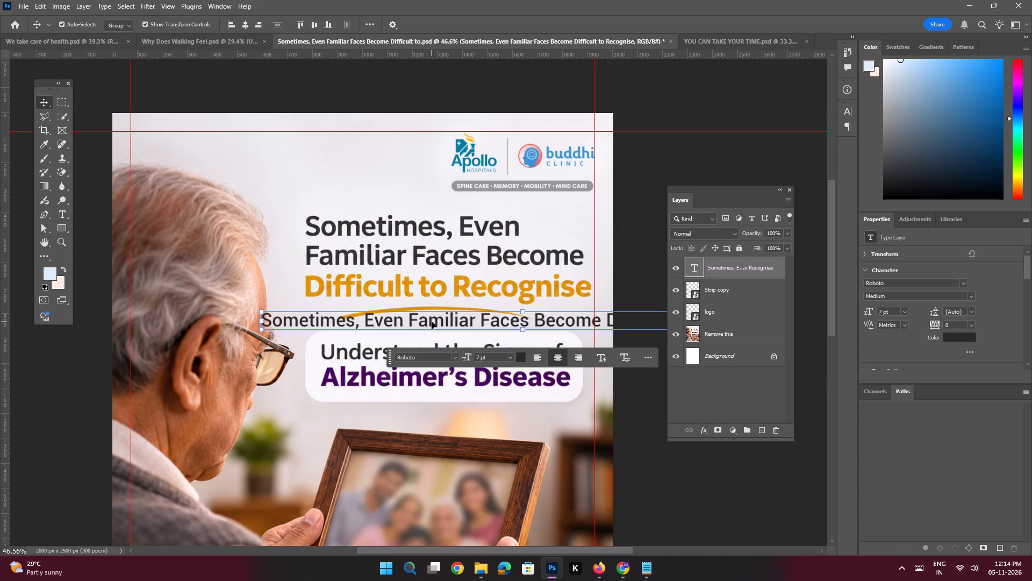
pyautogui.click(409, 315)
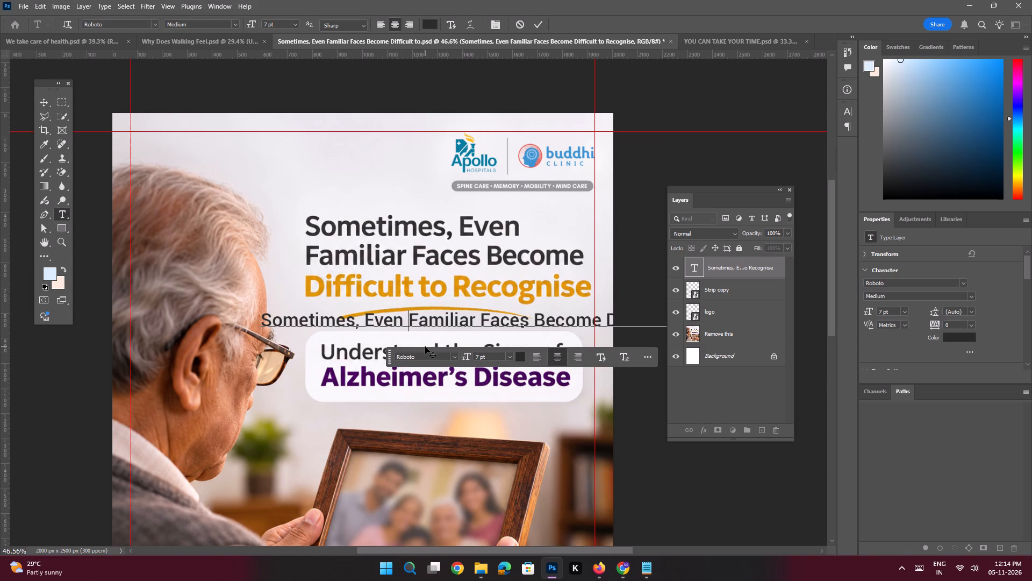
pyautogui.press('Return')
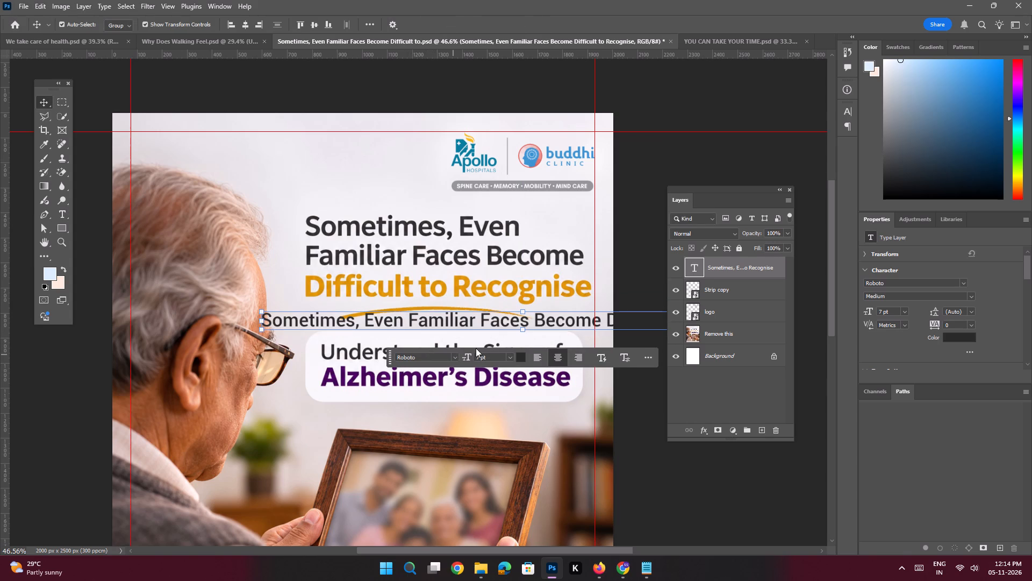
pyautogui.click(543, 356)
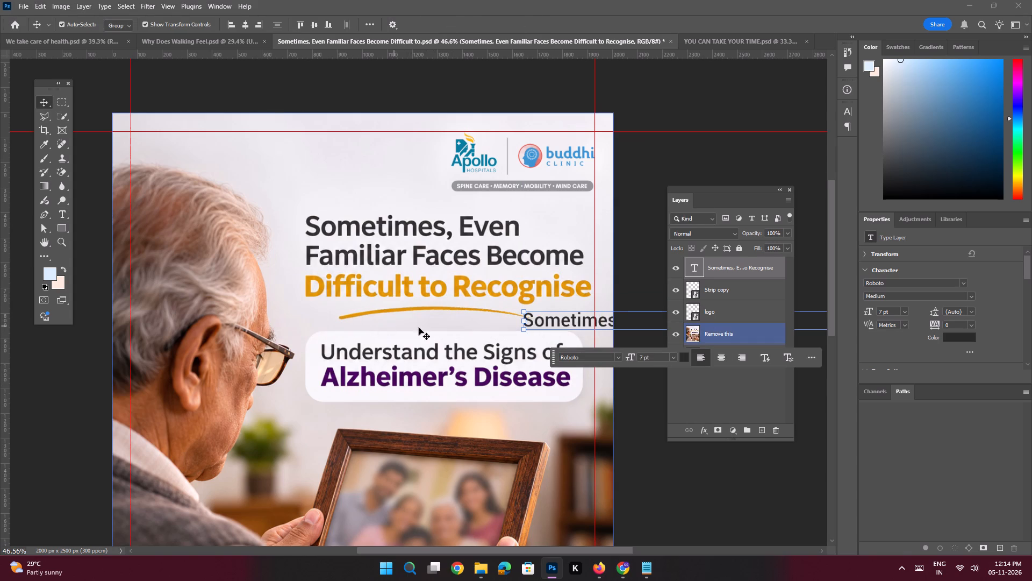
pyautogui.keyDown('shift'); pyautogui.moveTo(545, 318); pyautogui.dragTo(327, 321); pyautogui.keyUp('shift')
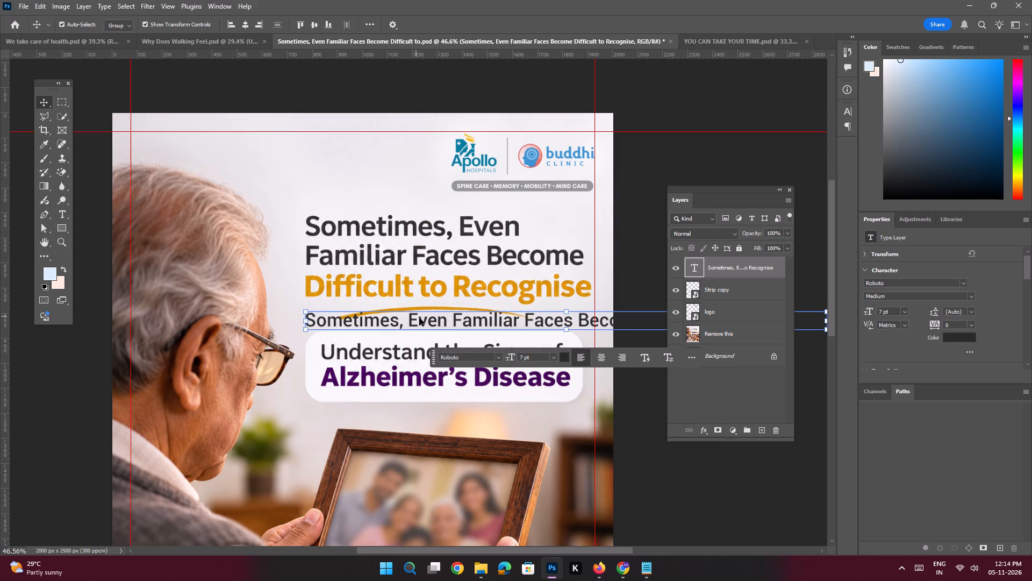
# Break the inserted headline into three lines: "Sometimes, Even", "Familiar Faces Become" and "Difficult to Recognise".
pyautogui.doubleClick(422, 320)
pyautogui.click(455, 315)
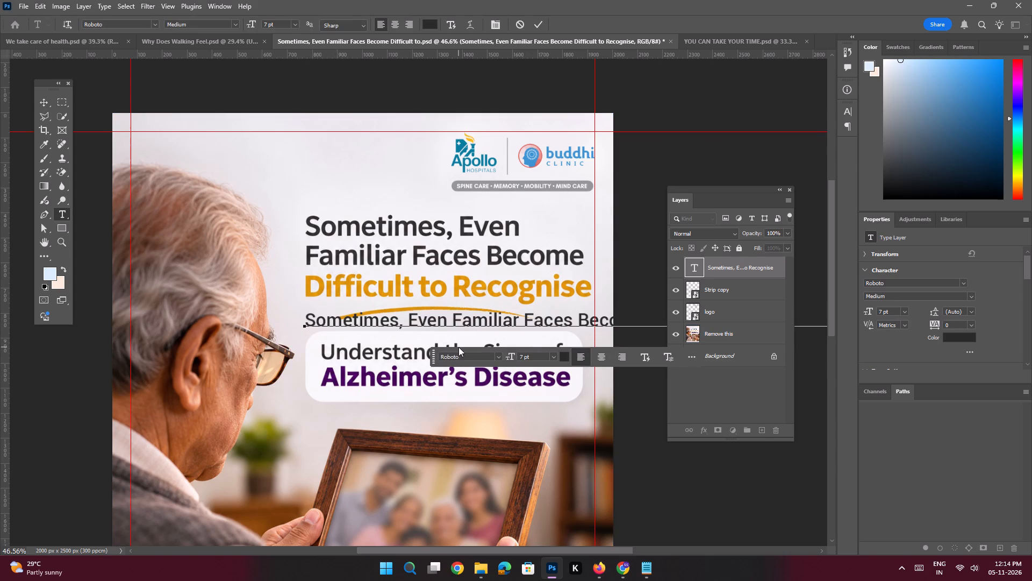
pyautogui.press('Return')
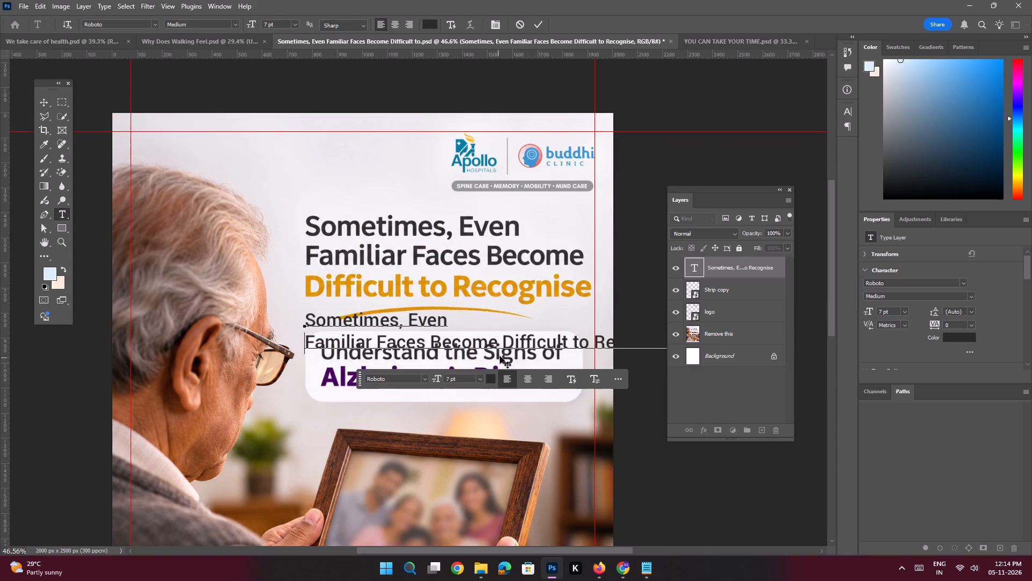
pyautogui.click(504, 341)
pyautogui.press('Return')
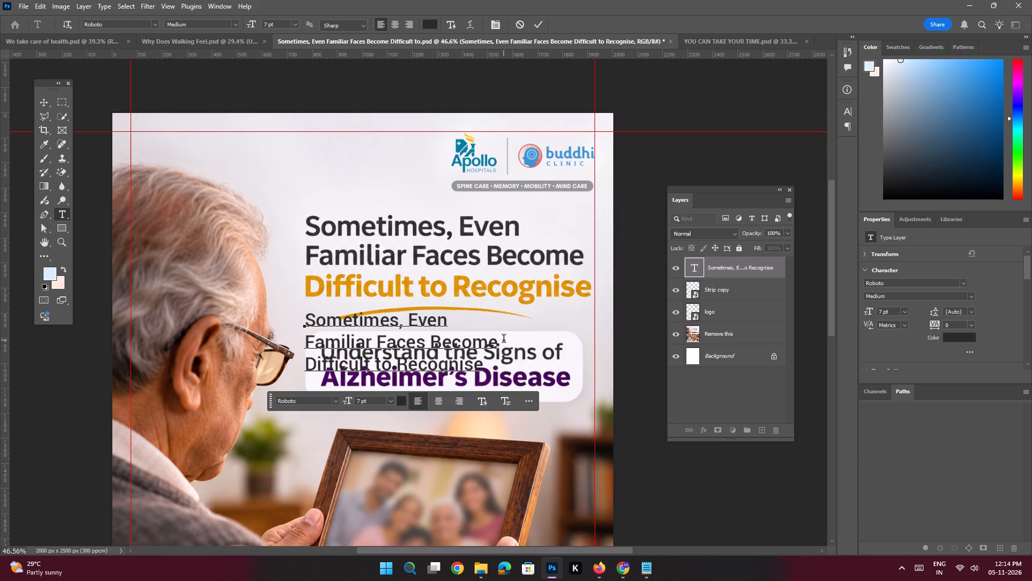
pyautogui.press('Return')
# Move the three-line headline text clear of the poster's printed headline, up beside the logos.
pyautogui.moveTo(418, 344); pyautogui.dragTo(329, 223)
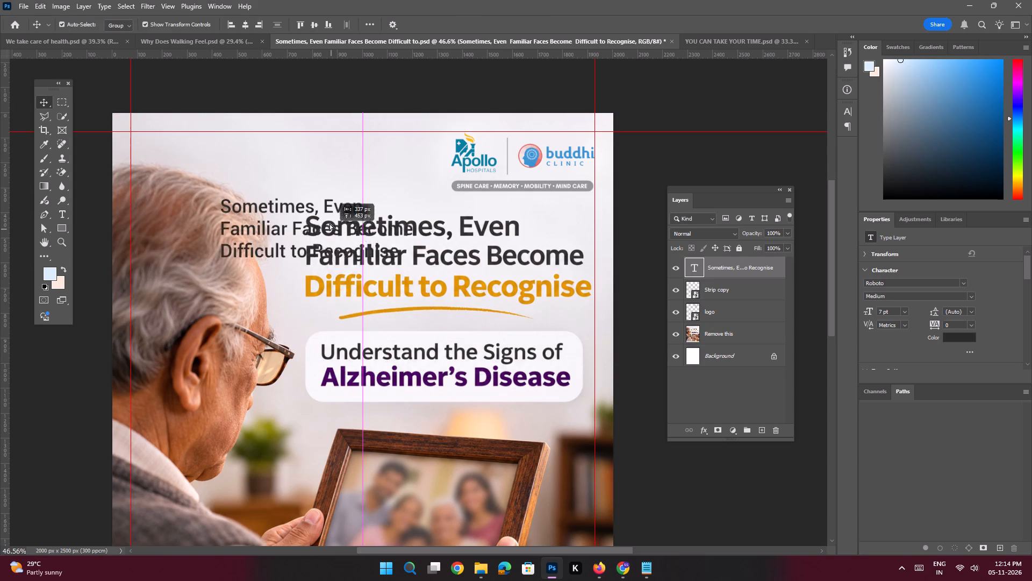
pyautogui.moveTo(329, 223); pyautogui.dragTo(331, 174)
# Outline the printed headline and its golden underline on the poster image layer with a polygonal lasso selection.
pyautogui.hotkey('ctrl', 'space')
pyautogui.hotkey('ctrl', 'space')
pyautogui.hotkey('ctrl', 'space')
pyautogui.hotkey('ctrl', 'space')
pyautogui.hotkey('ctrl', 'space')
pyautogui.hotkey('ctrl', 'space')
pyautogui.hotkey('ctrl', 'space')
pyautogui.hotkey('ctrl', 'space')
pyautogui.hotkey('ctrl', 'space')
pyautogui.hotkey('ctrl', 'space')
pyautogui.keyDown('ctrl'); pyautogui.moveTo(469, 284); pyautogui.dragTo(482, 317); pyautogui.keyUp('ctrl')
pyautogui.moveTo(496, 278); pyautogui.dragTo(494, 304)
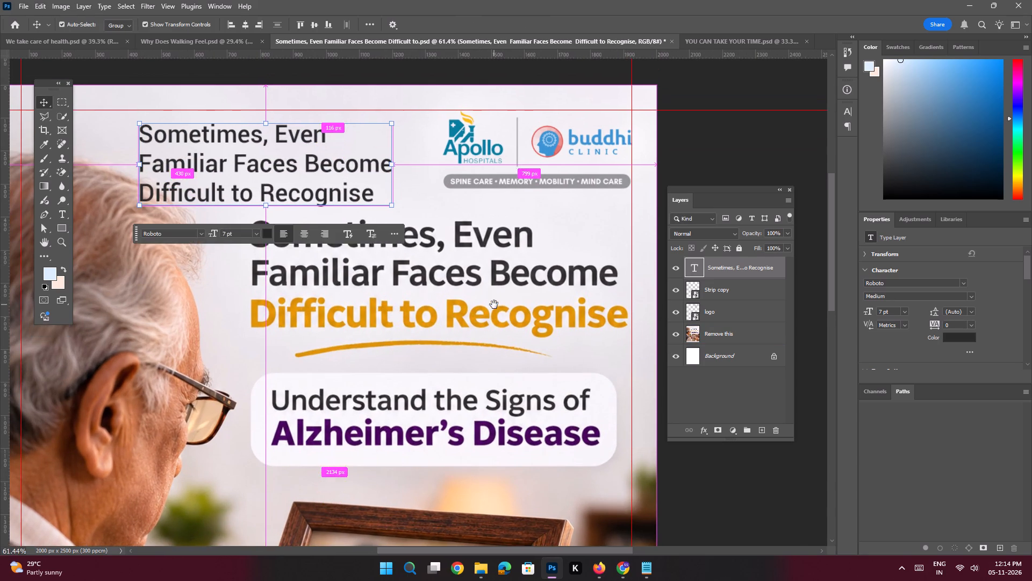
pyautogui.click(491, 298)
pyautogui.click(44, 114)
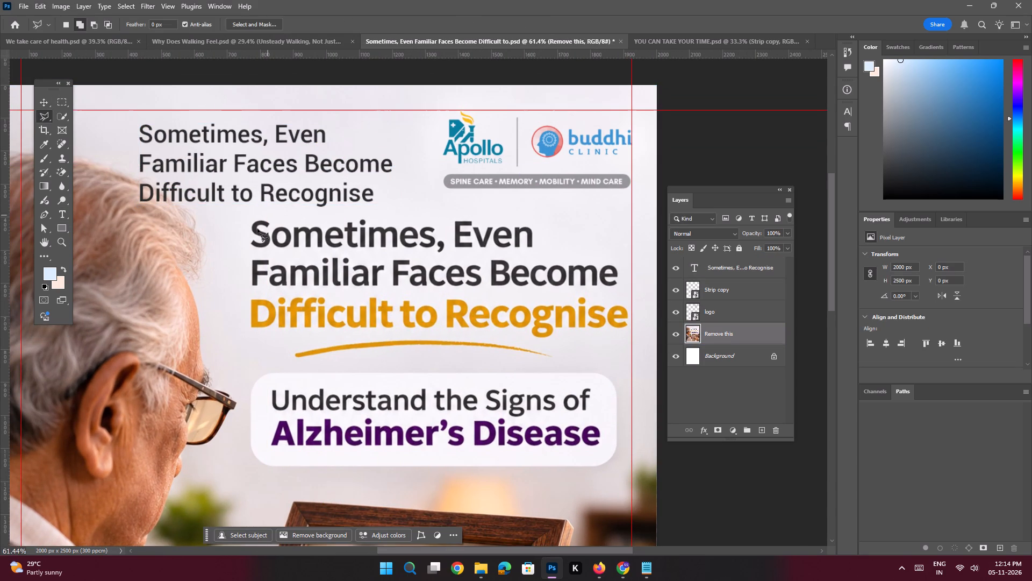
pyautogui.click(236, 237)
pyautogui.click(256, 213)
pyautogui.keyDown('shift'); pyautogui.click(537, 214); pyautogui.keyUp('shift')
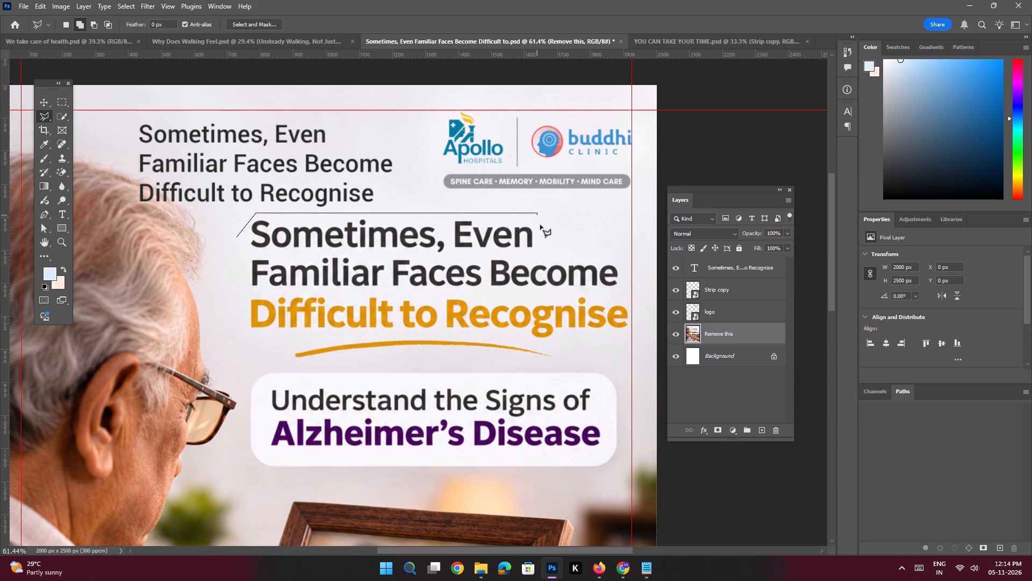
pyautogui.click(546, 254)
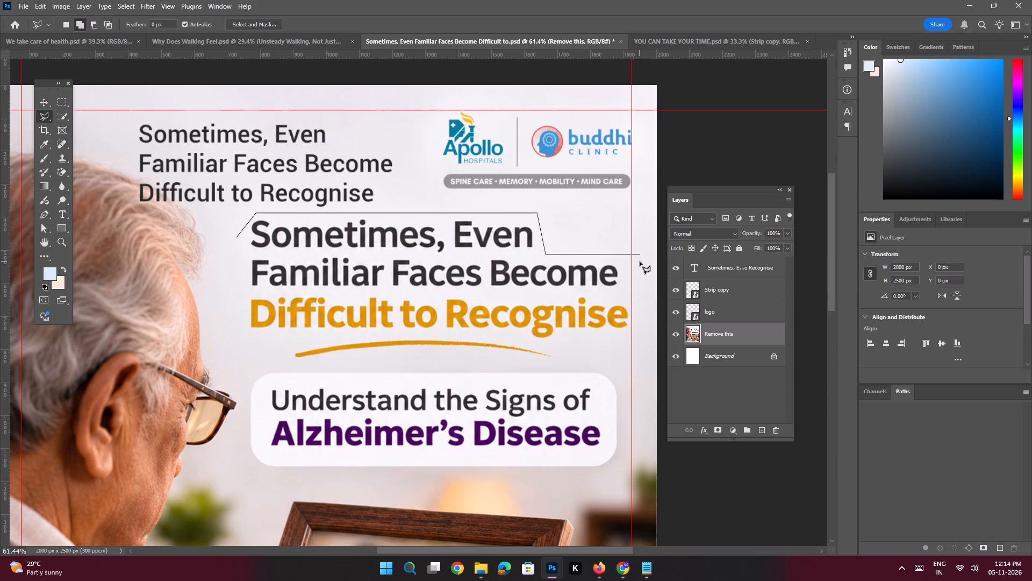
pyautogui.keyDown('shift'); pyautogui.click(640, 261); pyautogui.keyUp('shift')
pyautogui.click(639, 332)
pyautogui.click(604, 345)
pyautogui.click(560, 361)
pyautogui.moveTo(500, 367); pyautogui.dragTo(483, 369)
pyautogui.moveTo(324, 364); pyautogui.dragTo(313, 364)
pyautogui.moveTo(277, 364); pyautogui.dragTo(277, 359)
pyautogui.click(256, 337)
pyautogui.click(238, 335)
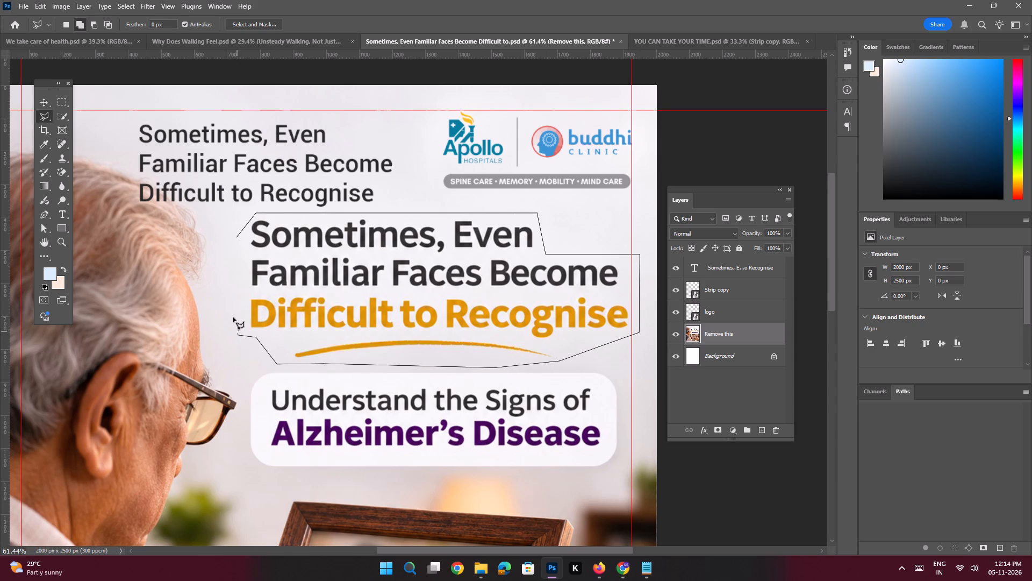
pyautogui.click(221, 252)
pyautogui.doubleClick(239, 237)
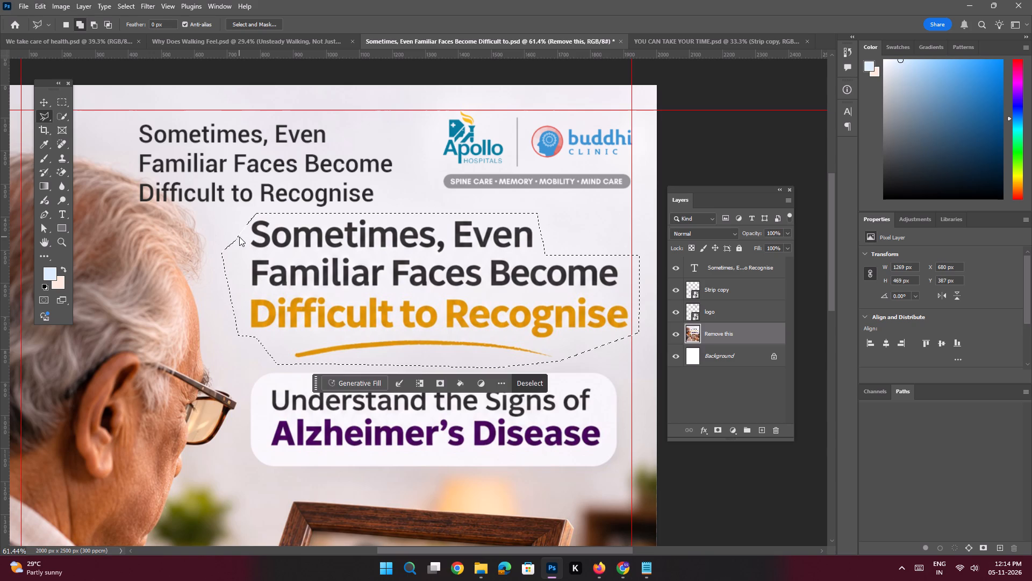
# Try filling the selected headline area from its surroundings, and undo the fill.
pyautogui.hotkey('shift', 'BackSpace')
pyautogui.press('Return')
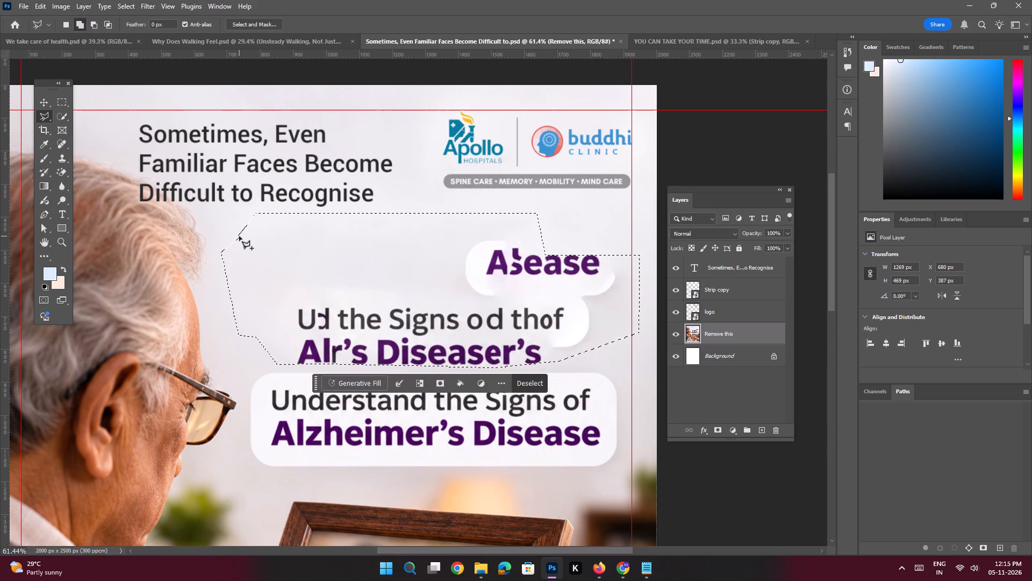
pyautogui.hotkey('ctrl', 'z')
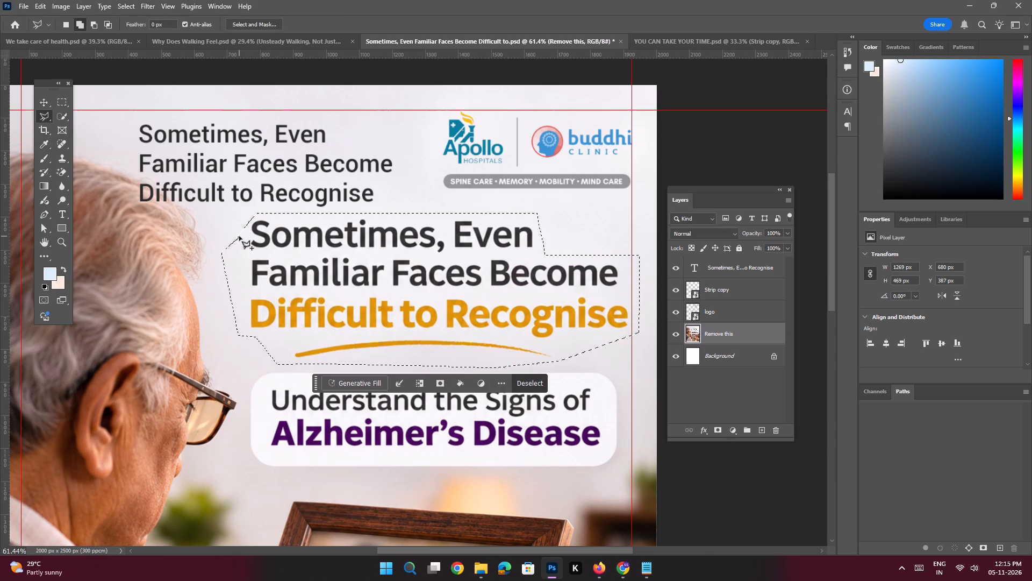
# Erase the selected printed headline and underline with Generative Fill using the prompt "Remove this".
pyautogui.click(342, 385)
pyautogui.write('Remove this')
pyautogui.press('space')
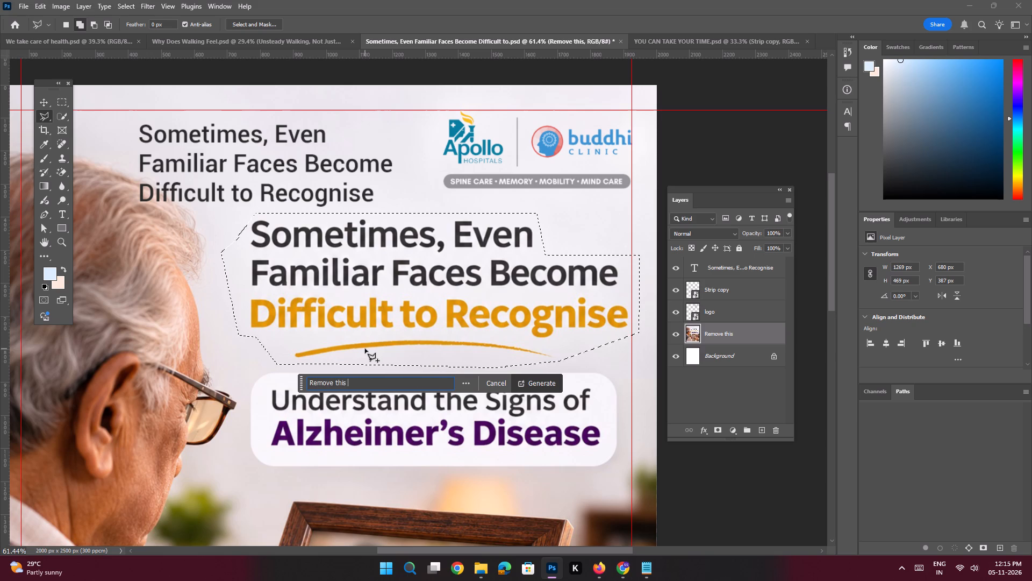
pyautogui.press('Return')
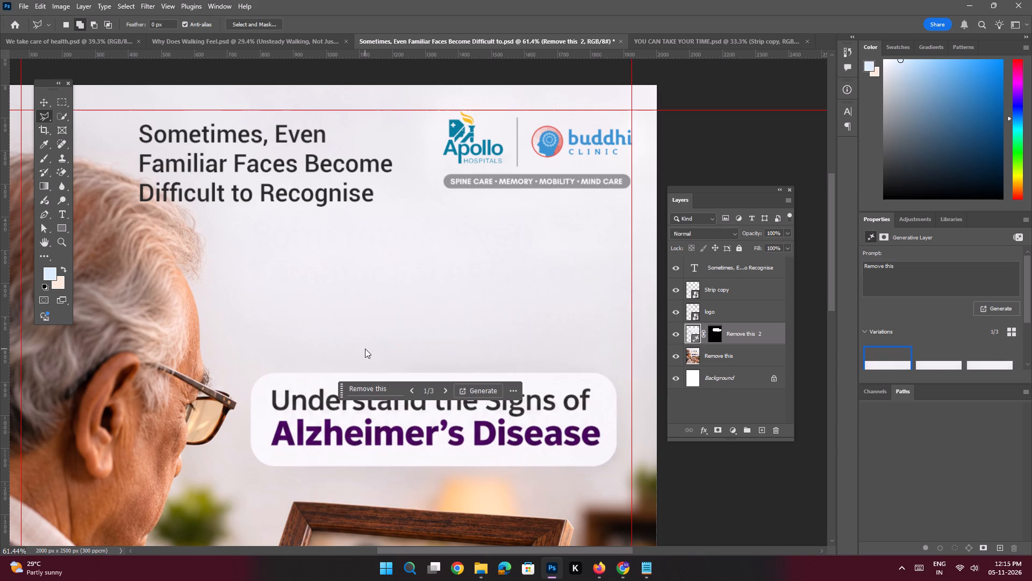
# Move the editable headline into the cleared area above the "Understand the Signs of" box and scale it to about 132%.
pyautogui.click(40, 104)
pyautogui.click(238, 166)
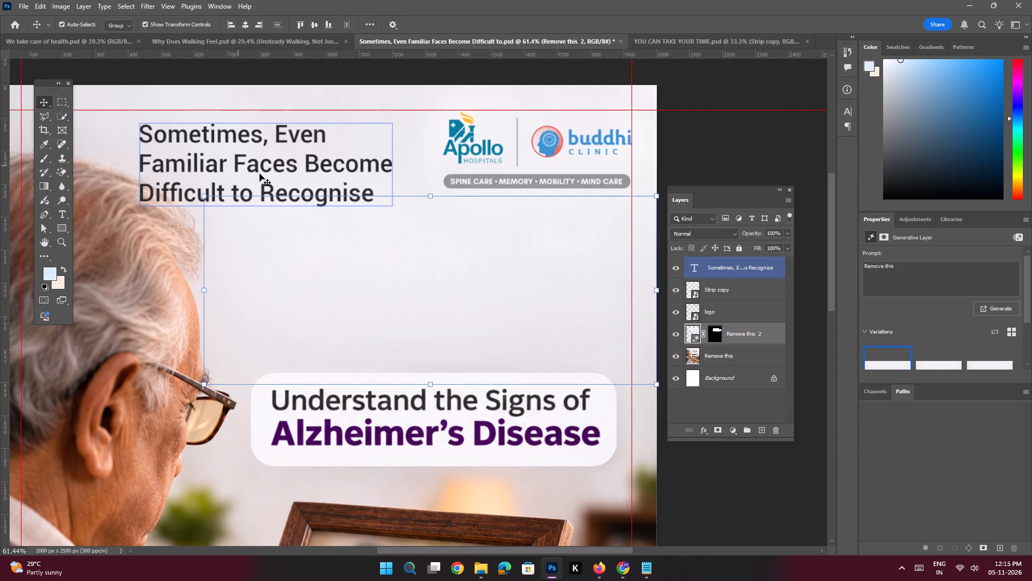
pyautogui.moveTo(257, 164); pyautogui.dragTo(376, 265)
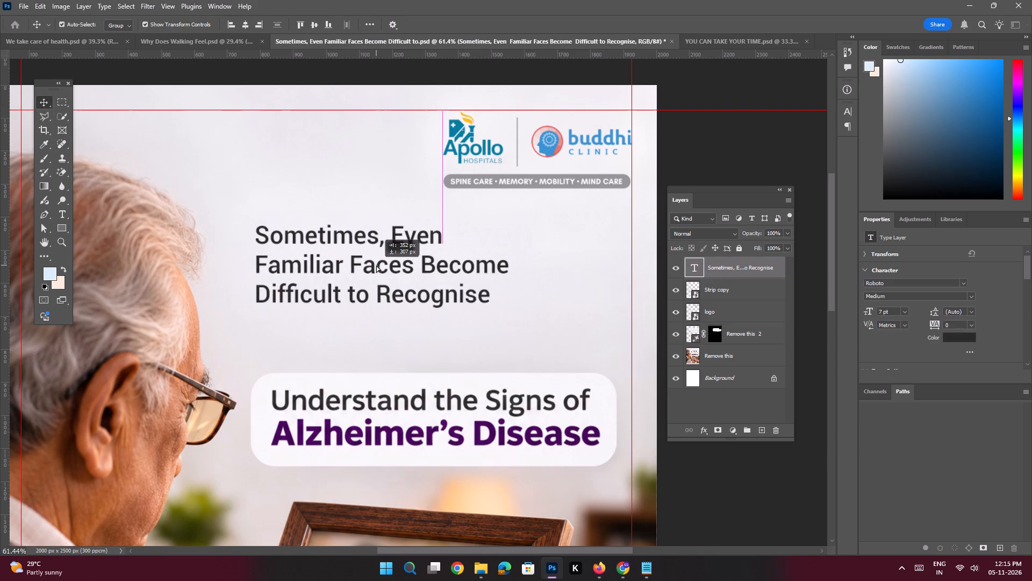
pyautogui.moveTo(376, 265); pyautogui.dragTo(382, 264)
pyautogui.hotkey('ctrl', 't')
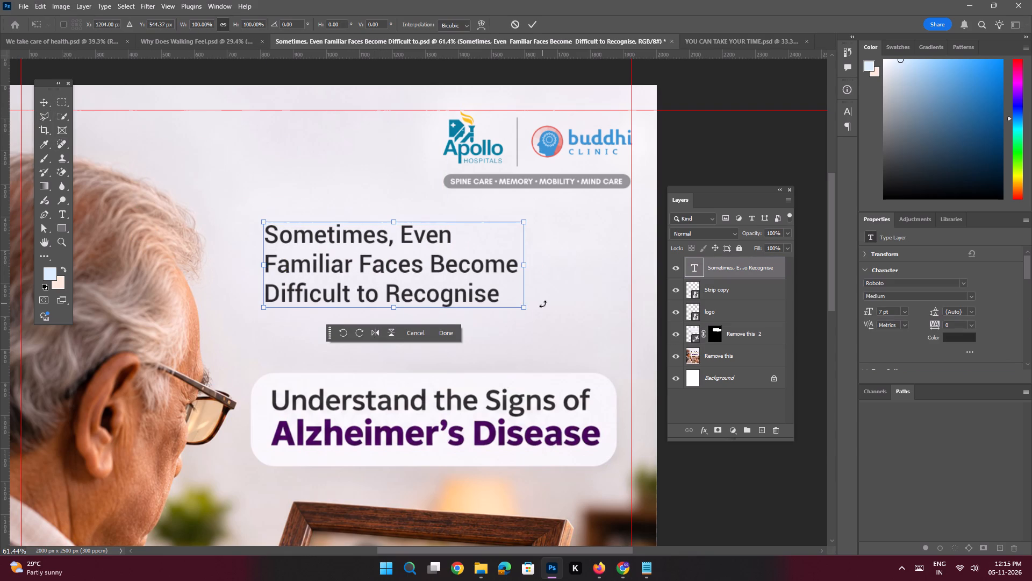
pyautogui.moveTo(525, 309); pyautogui.dragTo(605, 343)
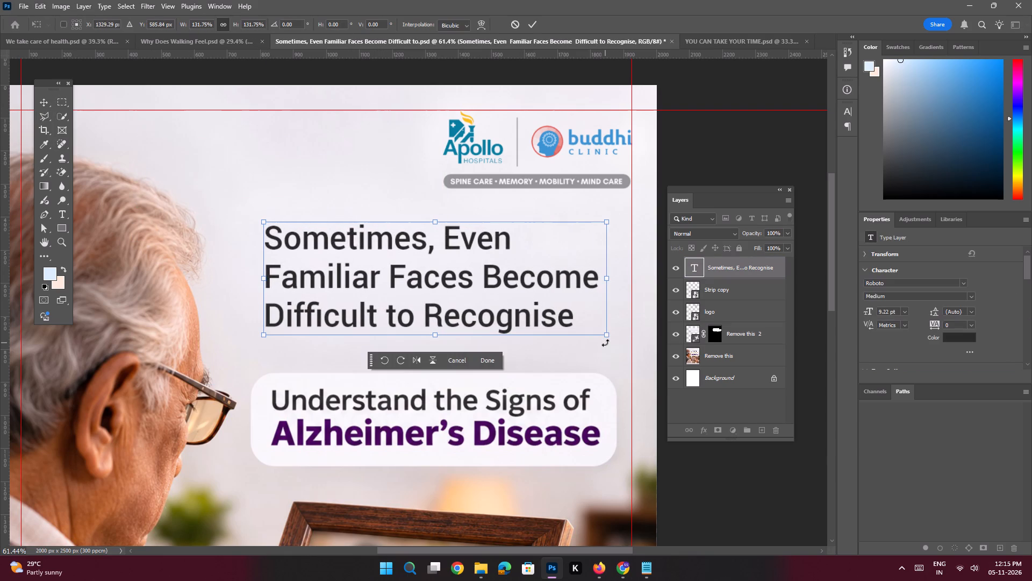
pyautogui.press('Return')
# Set the headline's "Difficult to Recognise" line to Roboto Bold Italic at 11 pt.
pyautogui.press('space')
pyautogui.press('space')
pyautogui.press('space')
pyautogui.press('space')
pyautogui.press('space')
pyautogui.press('space')
pyautogui.click(507, 324)
pyautogui.doubleClick(511, 325)
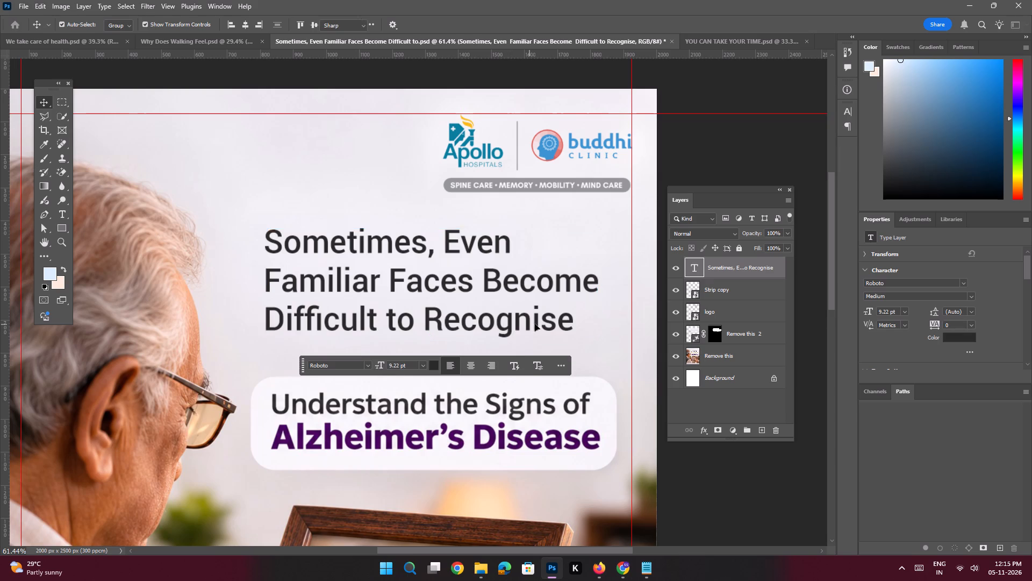
pyautogui.click(580, 322)
pyautogui.moveTo(574, 324); pyautogui.dragTo(146, 335)
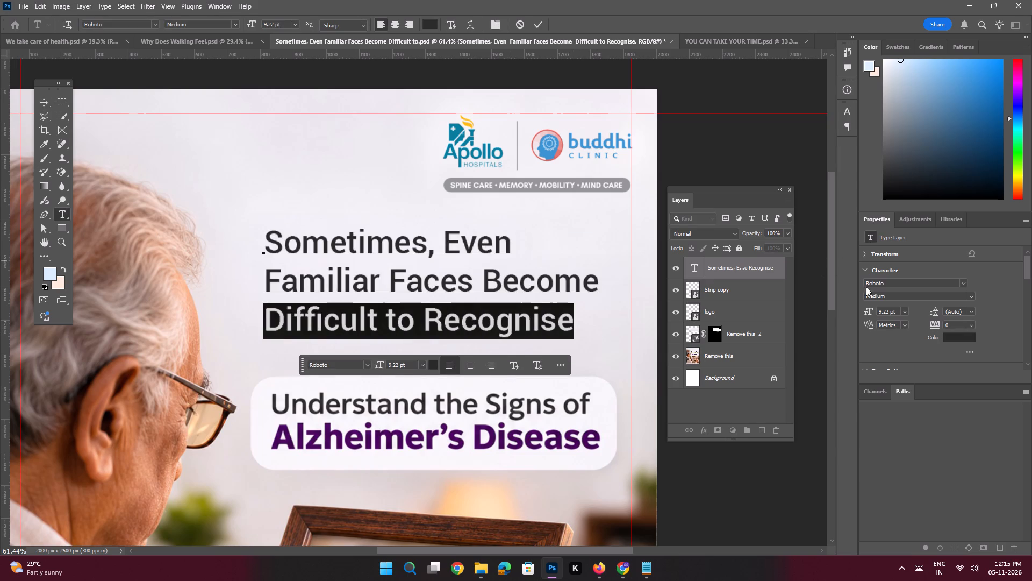
pyautogui.click(970, 296)
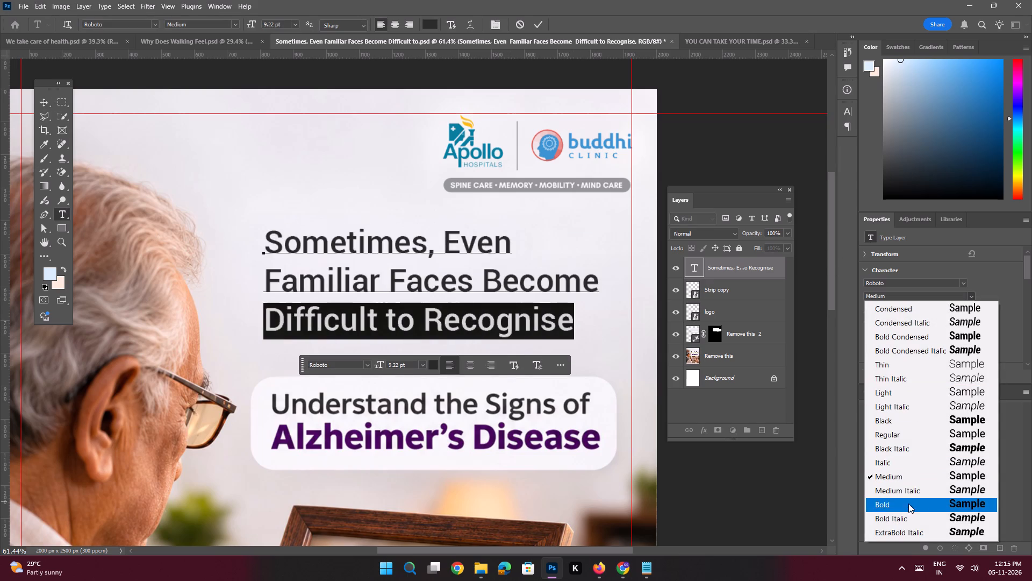
pyautogui.click(904, 521)
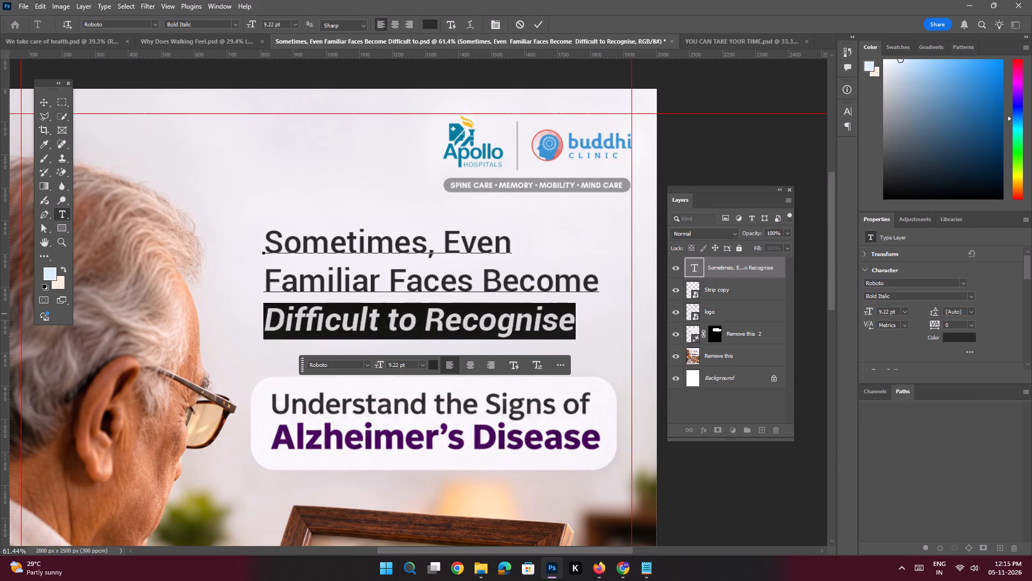
pyautogui.moveTo(890, 311); pyautogui.dragTo(861, 306)
pyautogui.write('11')
pyautogui.press('Return')
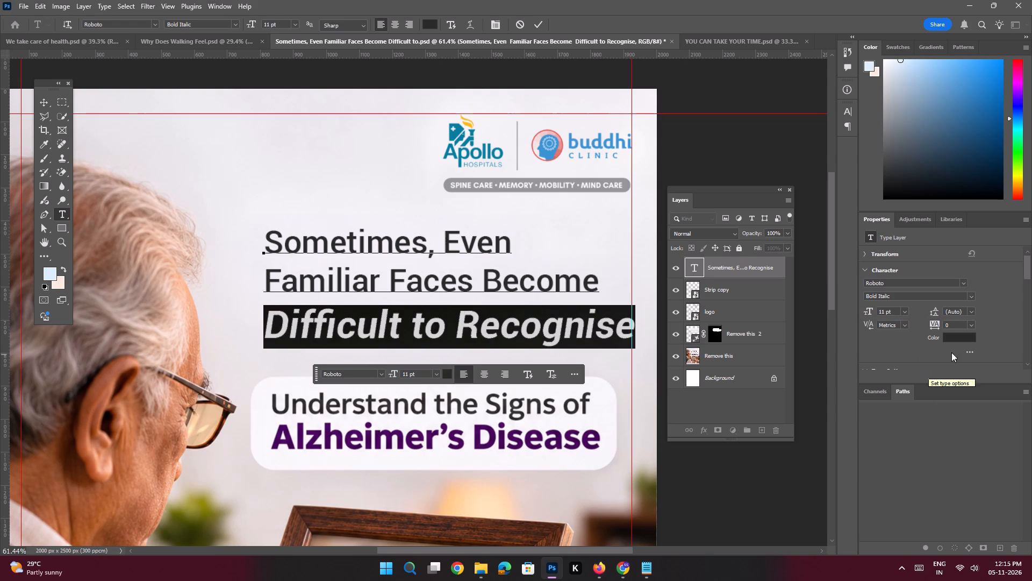
# Colour the "Difficult to Recognise" line teal #067d9e, sampled from the Apollo logo.
pyautogui.click(952, 337)
pyautogui.click(456, 130)
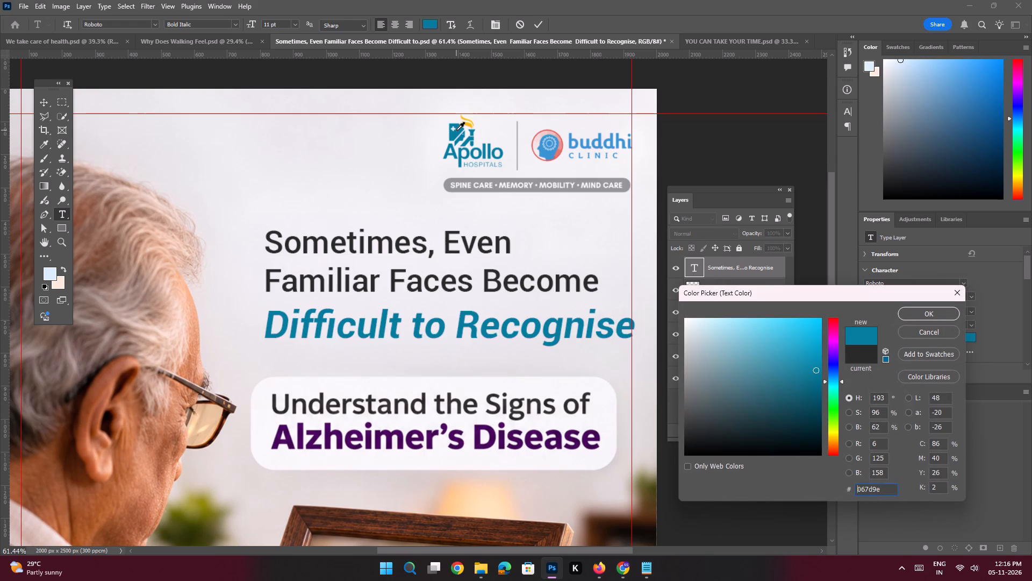
pyautogui.press('Return')
pyautogui.press('Return')
pyautogui.press('Return')
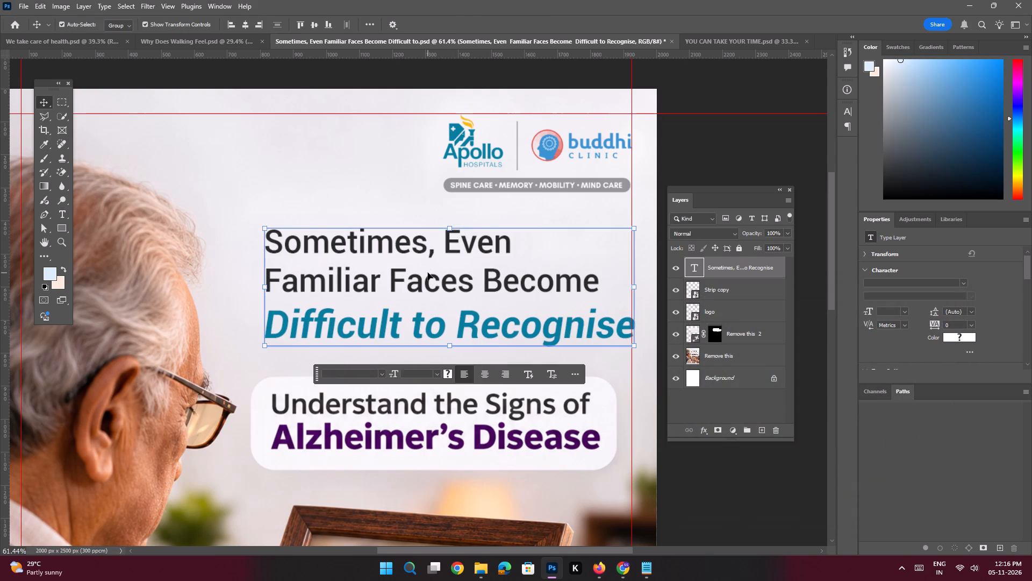
# Change the font style of the "Difficult to Recognise" line to Bold.
pyautogui.doubleClick(428, 273)
pyautogui.click(580, 307)
pyautogui.moveTo(638, 322); pyautogui.dragTo(282, 314)
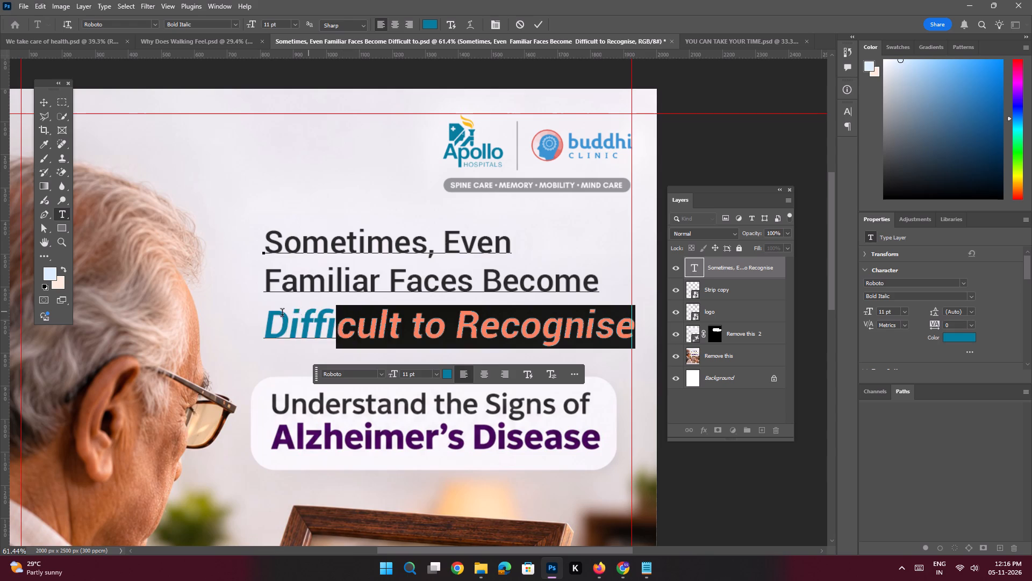
pyautogui.moveTo(282, 314); pyautogui.dragTo(271, 315)
pyautogui.click(973, 299)
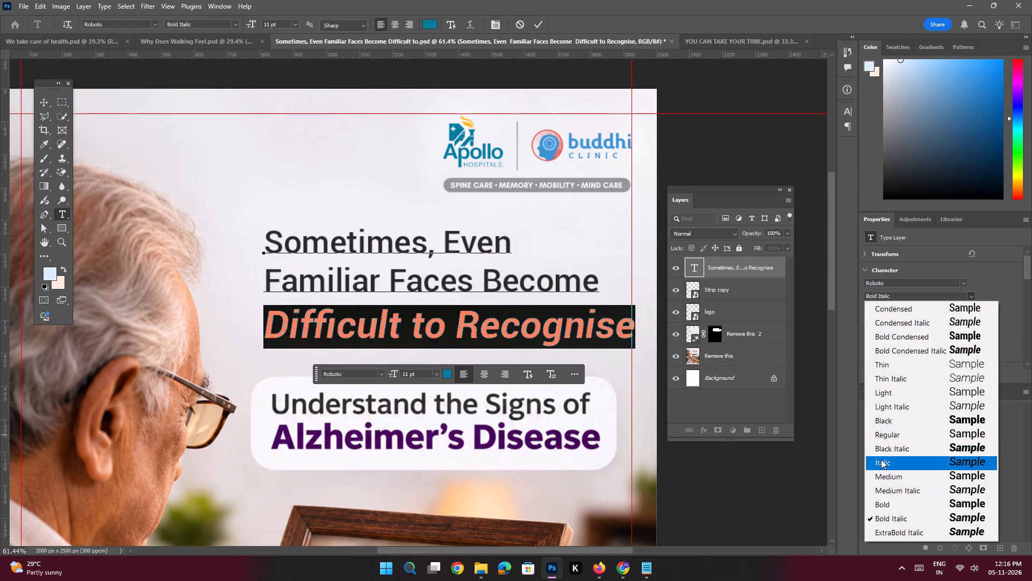
pyautogui.click(877, 501)
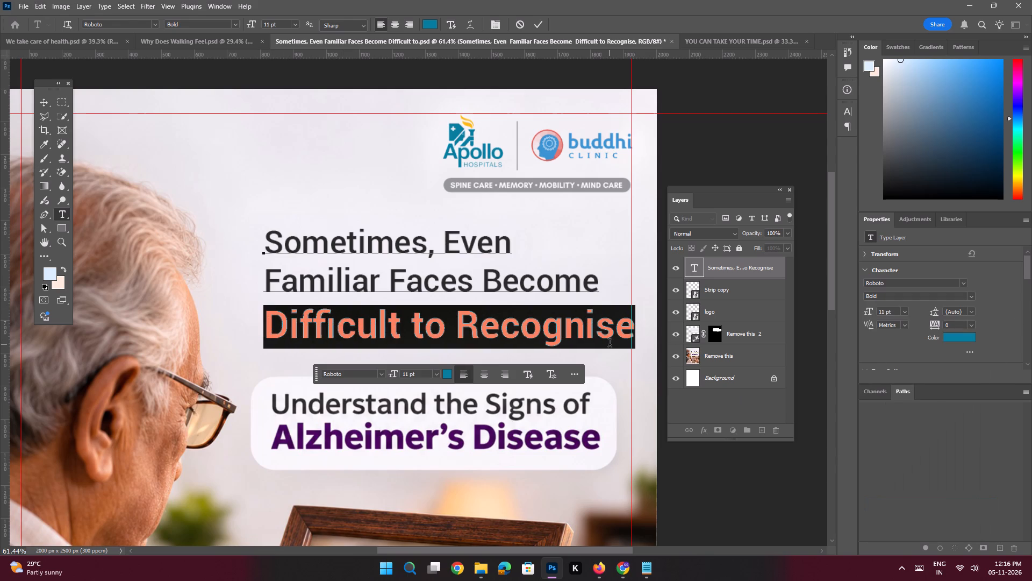
pyautogui.press('Return')
pyautogui.press('Return')
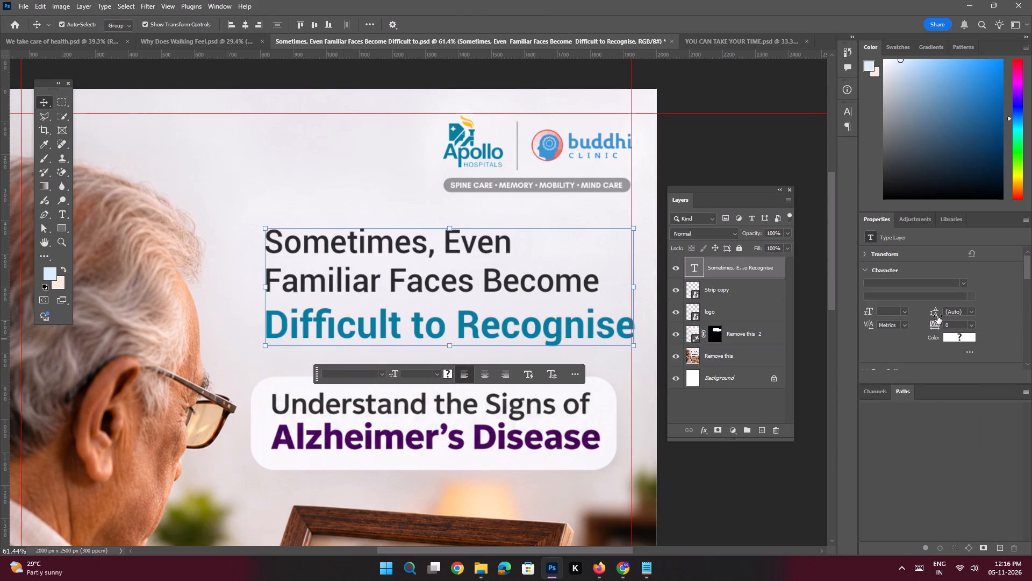
# Cut the "Difficult to Recognise" line out of the headline text layer.
pyautogui.doubleClick(558, 311)
pyautogui.click(627, 317)
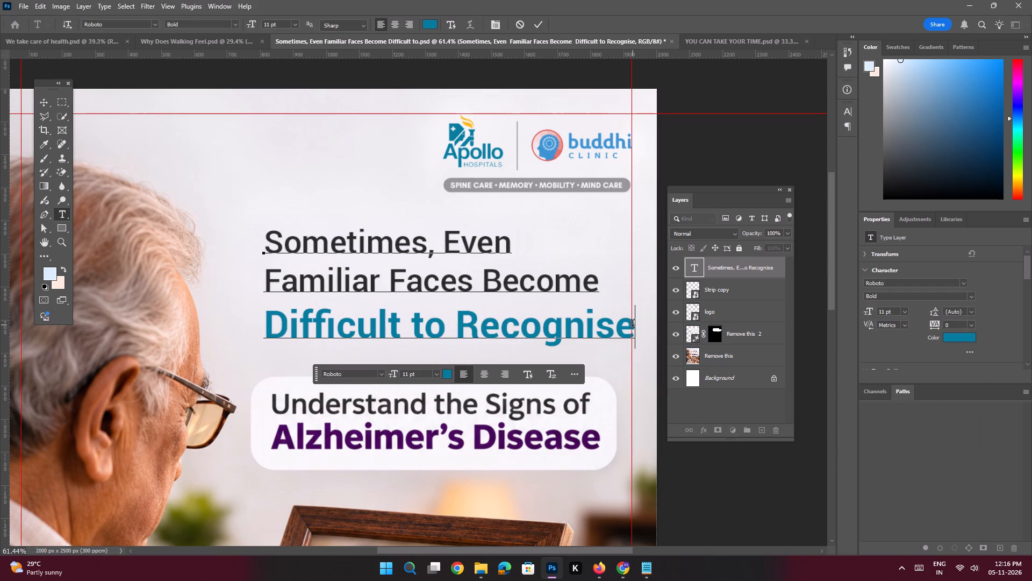
pyautogui.moveTo(637, 325); pyautogui.dragTo(166, 325)
pyautogui.hotkey('ctrl', 'x')
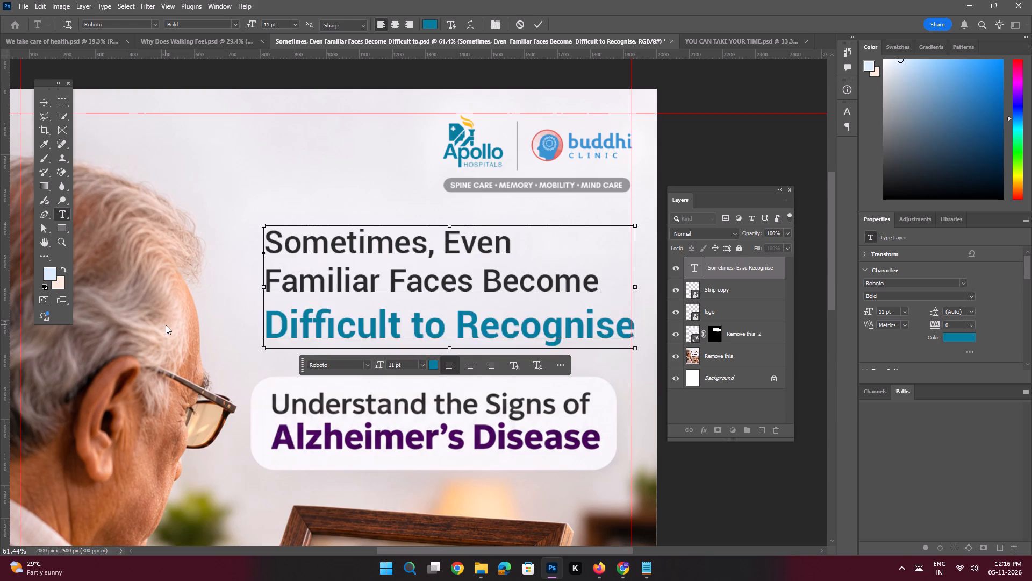
pyautogui.press('Return')
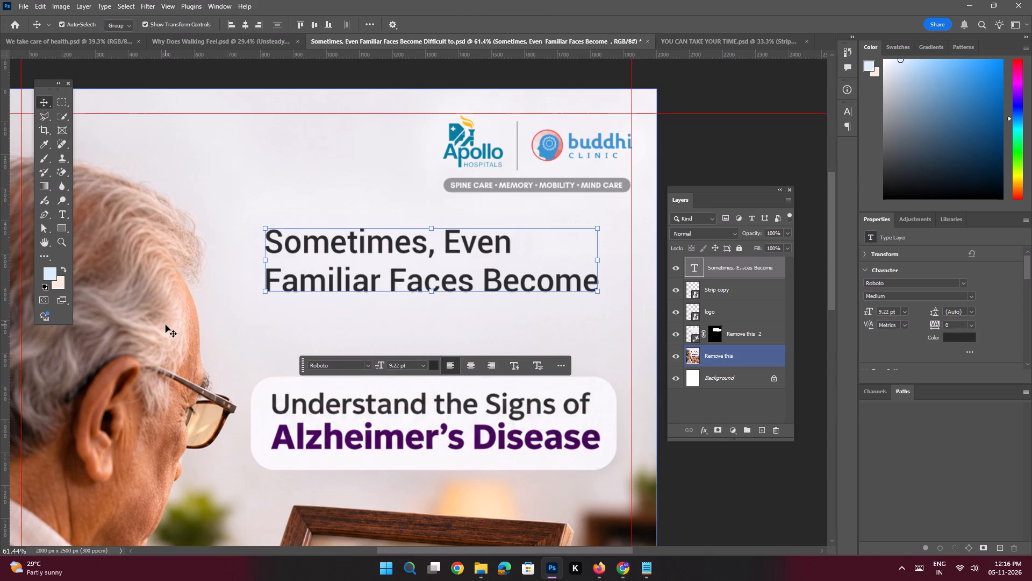
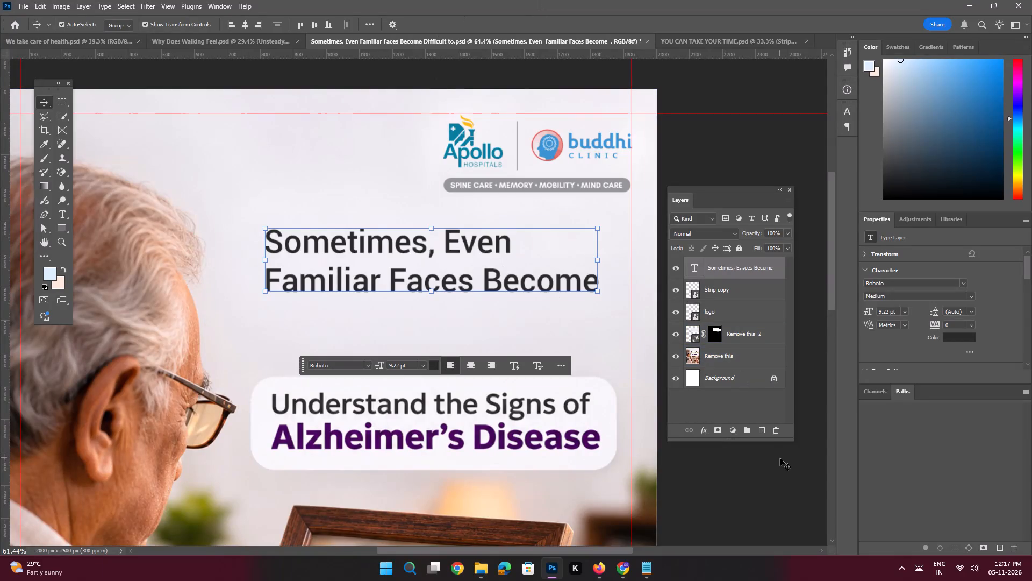
# Paste the cut "Difficult to Recognise" line as its own text layer and place it directly beneath the "Familiar Faces Become" line.
pyautogui.click(762, 433)
pyautogui.press('t')
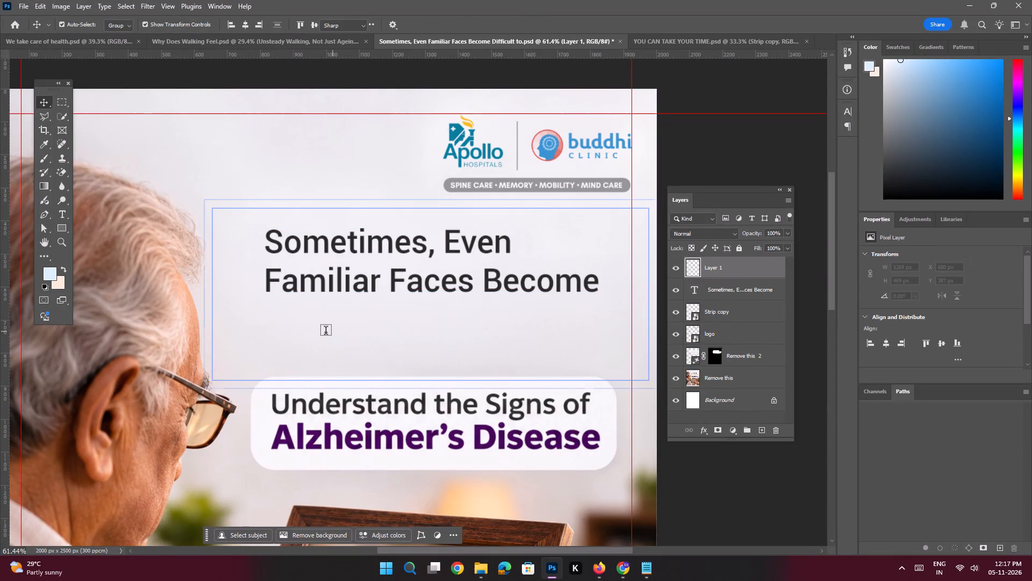
pyautogui.click(309, 345)
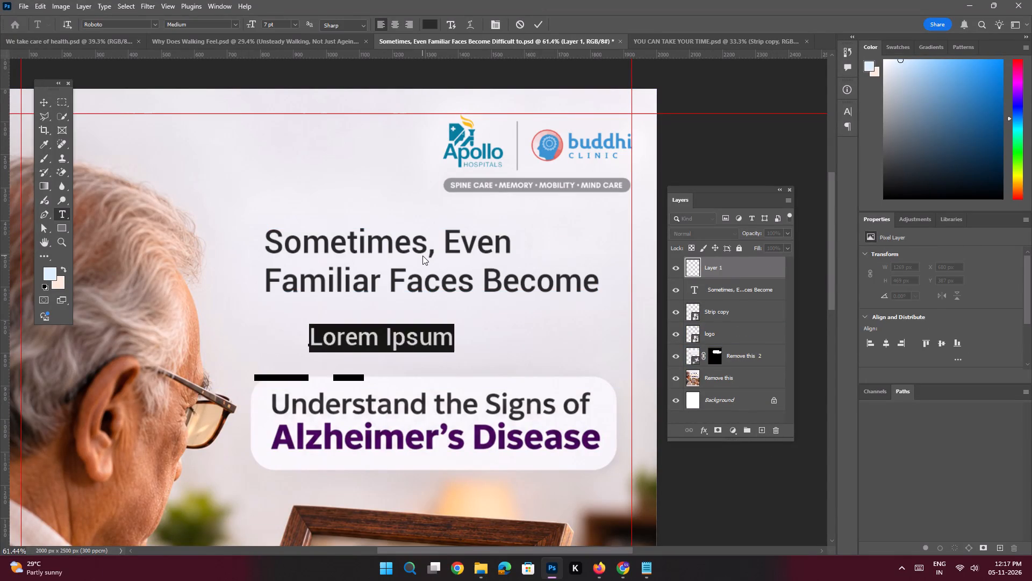
pyautogui.hotkey('ctrl', 'v')
pyautogui.press('Return')
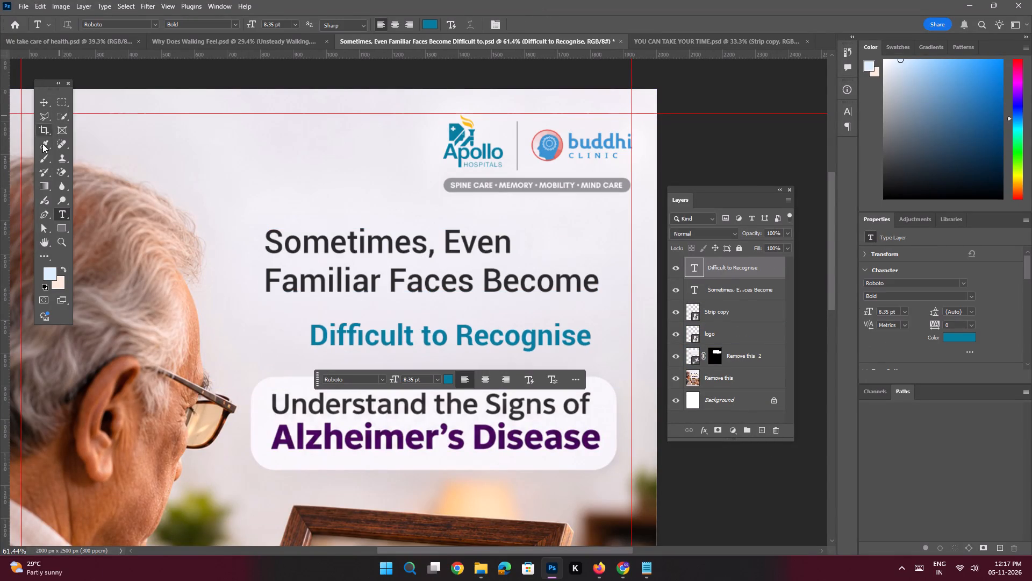
pyautogui.click(43, 107)
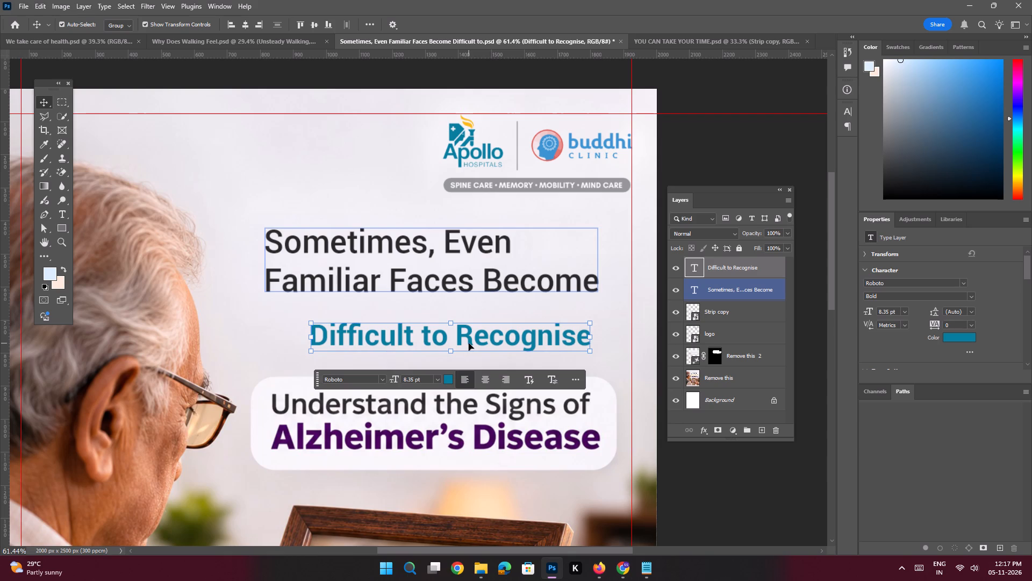
pyautogui.moveTo(468, 342); pyautogui.dragTo(425, 323)
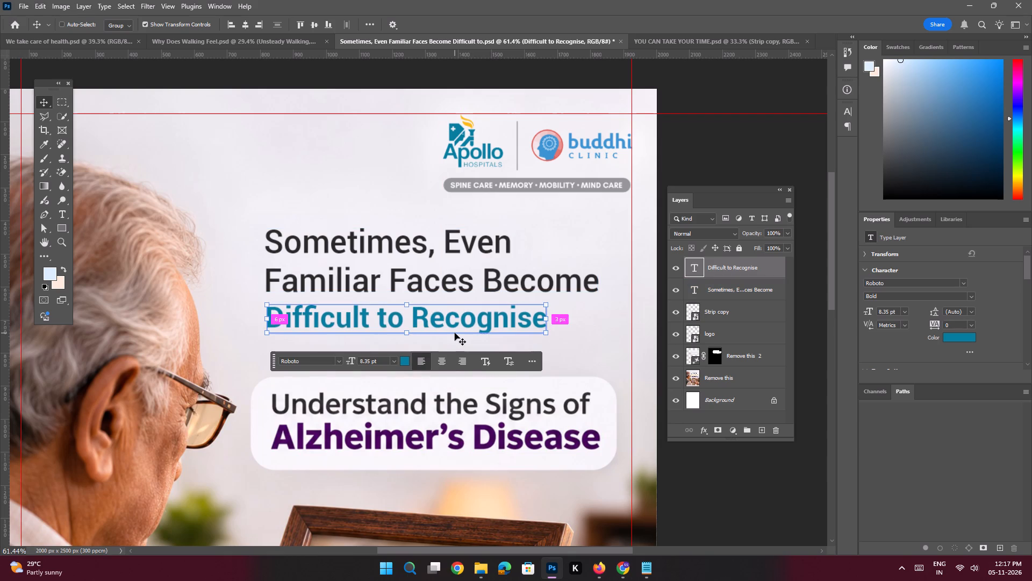
# Scale the "Difficult to Recognise" line up proportionally to about 122%.
pyautogui.hotkey('ctrl', 't')
pyautogui.moveTo(550, 338); pyautogui.dragTo(574, 344)
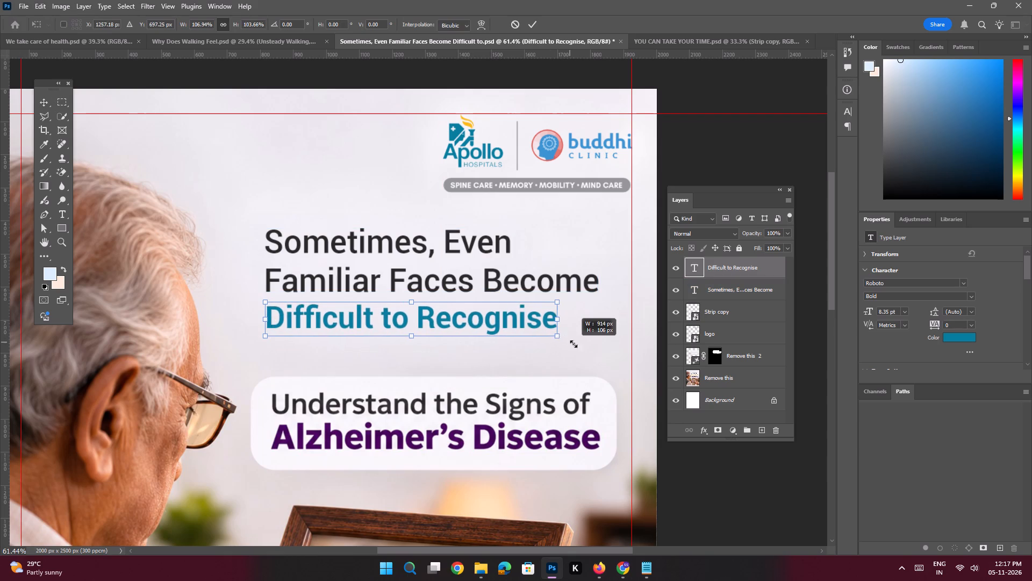
pyautogui.moveTo(574, 344); pyautogui.dragTo(595, 359)
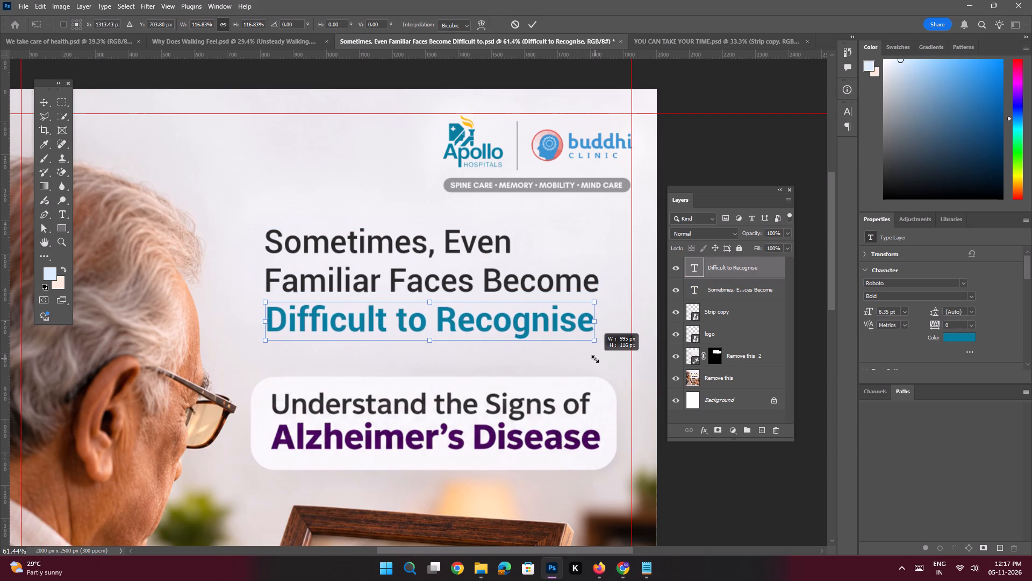
pyautogui.moveTo(595, 359); pyautogui.dragTo(611, 364)
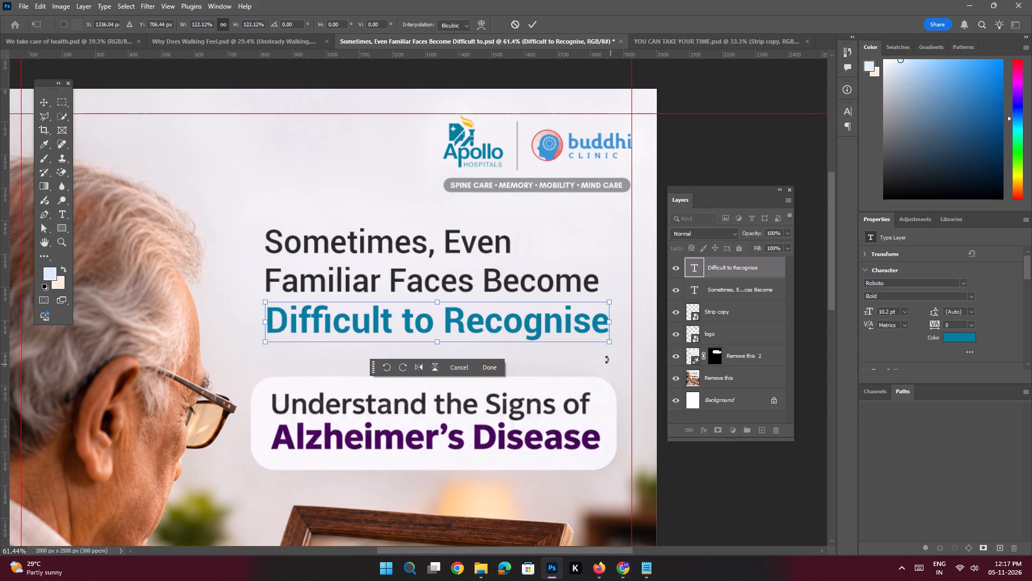
pyautogui.press('Return')
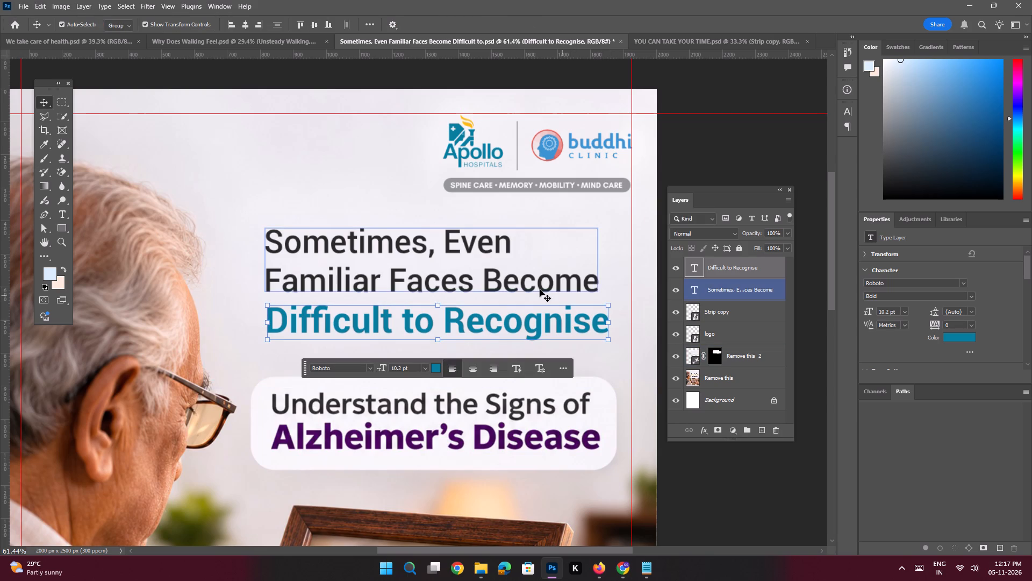
# Add a vertical guide along the left edge of the headline text.
pyautogui.press('space')
pyautogui.press('space')
pyautogui.press('space')
pyautogui.press('space')
pyautogui.press('space')
pyautogui.press('space')
pyautogui.press('space')
pyautogui.press('space')
pyautogui.press('space')
pyautogui.press('space')
pyautogui.moveTo(515, 275); pyautogui.dragTo(482, 282)
pyautogui.click(649, 159)
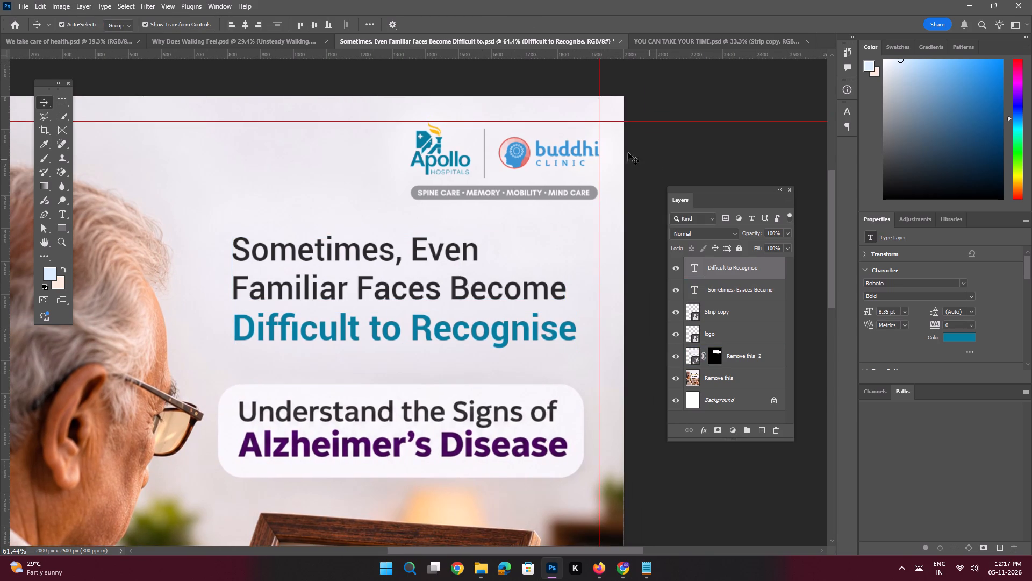
pyautogui.moveTo(4, 176); pyautogui.dragTo(209, 193)
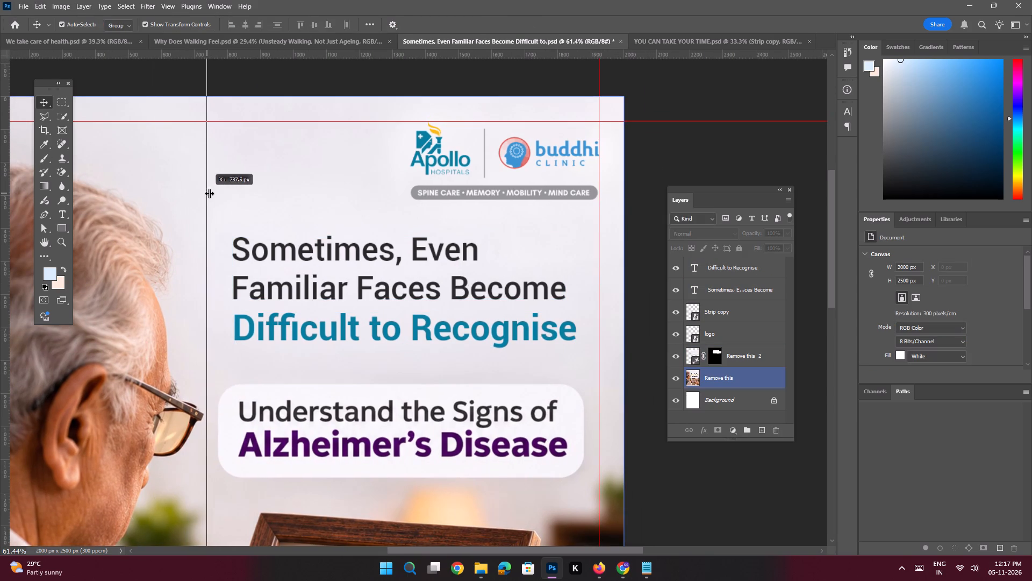
pyautogui.moveTo(209, 193); pyautogui.dragTo(233, 193)
# Check how the left edges of both headline text layers line up with the new vertical guide.
pyautogui.click(270, 246)
pyautogui.click(270, 326)
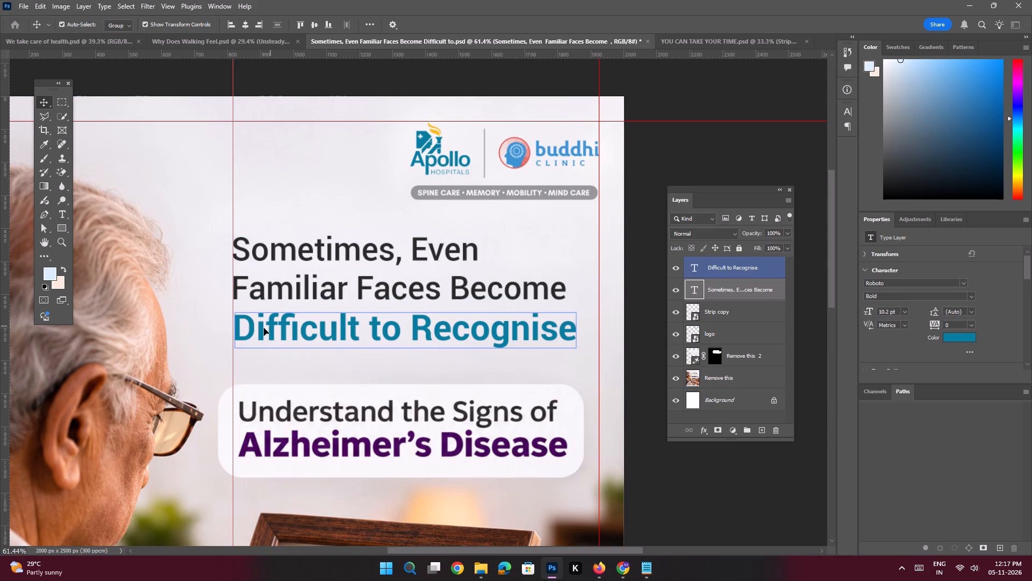
pyautogui.press('space')
pyautogui.keyDown('ctrl'); pyautogui.moveTo(248, 317); pyautogui.dragTo(302, 373); pyautogui.keyUp('ctrl')
pyautogui.click(266, 345)
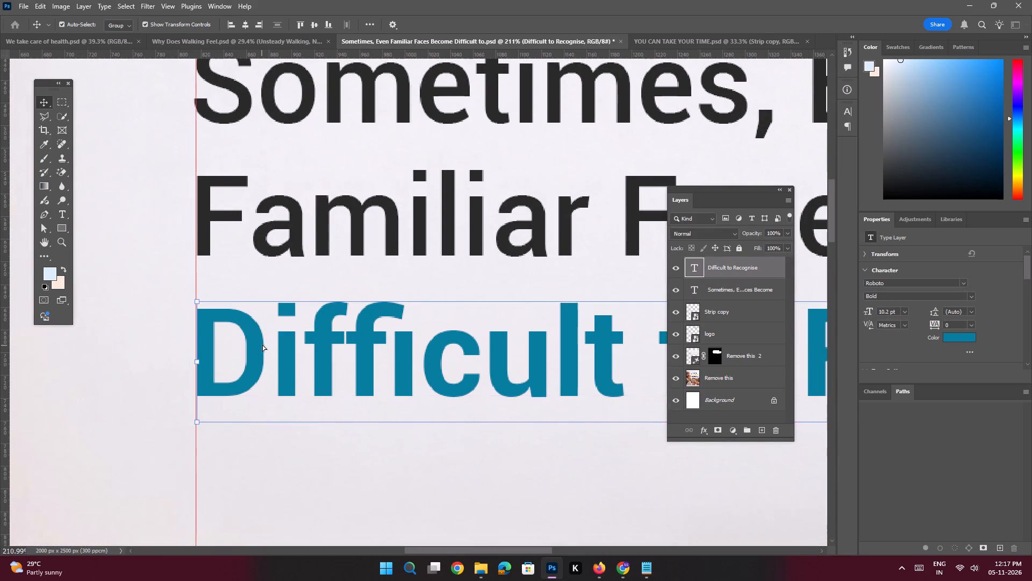
pyautogui.press('space')
pyautogui.keyDown('ctrl'); pyautogui.moveTo(322, 308); pyautogui.dragTo(272, 296); pyautogui.keyUp('ctrl')
pyautogui.moveTo(497, 307); pyautogui.dragTo(427, 316)
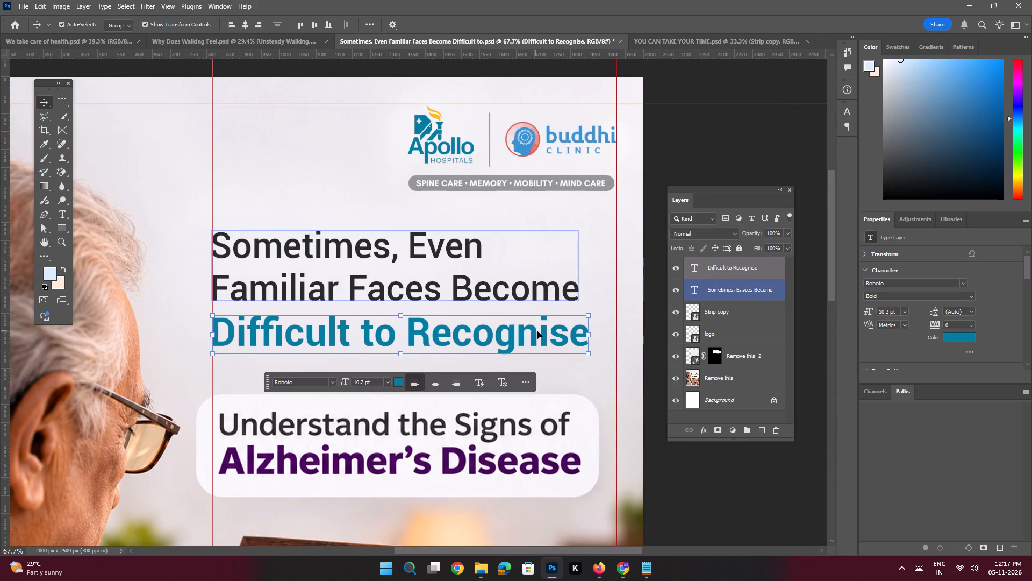
# Nudge both headline text layers down together by about 20 px.
pyautogui.keyDown('shift'); pyautogui.click(515, 330); pyautogui.keyUp('shift')
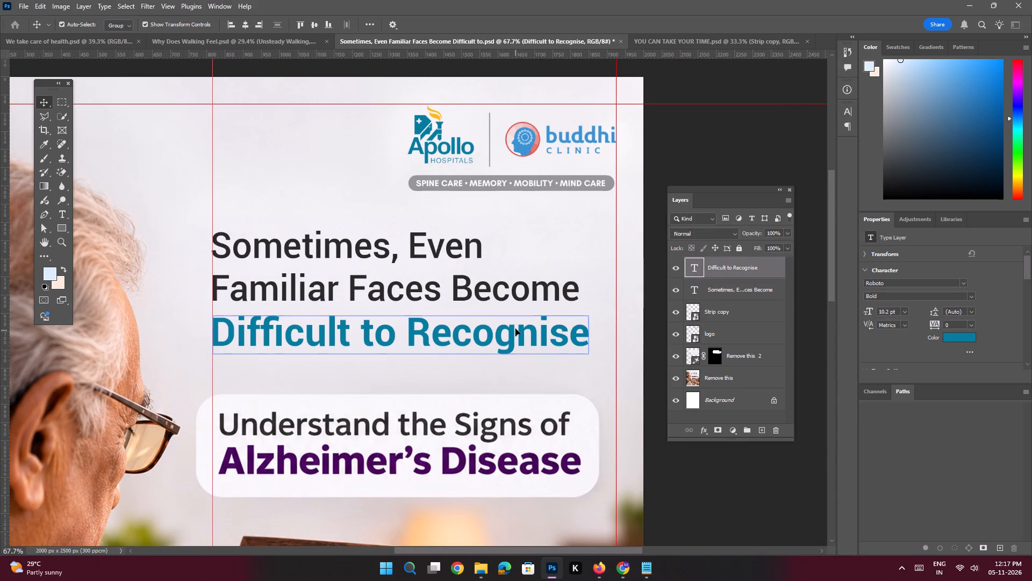
pyautogui.keyDown('shift'); pyautogui.click(439, 294); pyautogui.keyUp('shift')
pyautogui.hotkey('shift', 'Down')
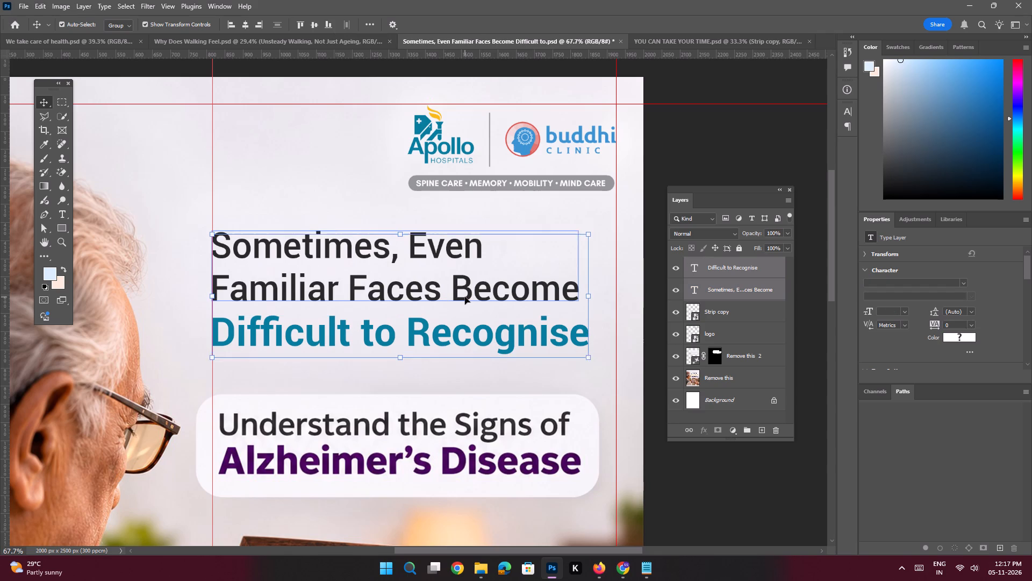
pyautogui.hotkey('shift', 'Down')
pyautogui.hotkey('shift', 'Down')
pyautogui.hotkey('shift', 'Up')
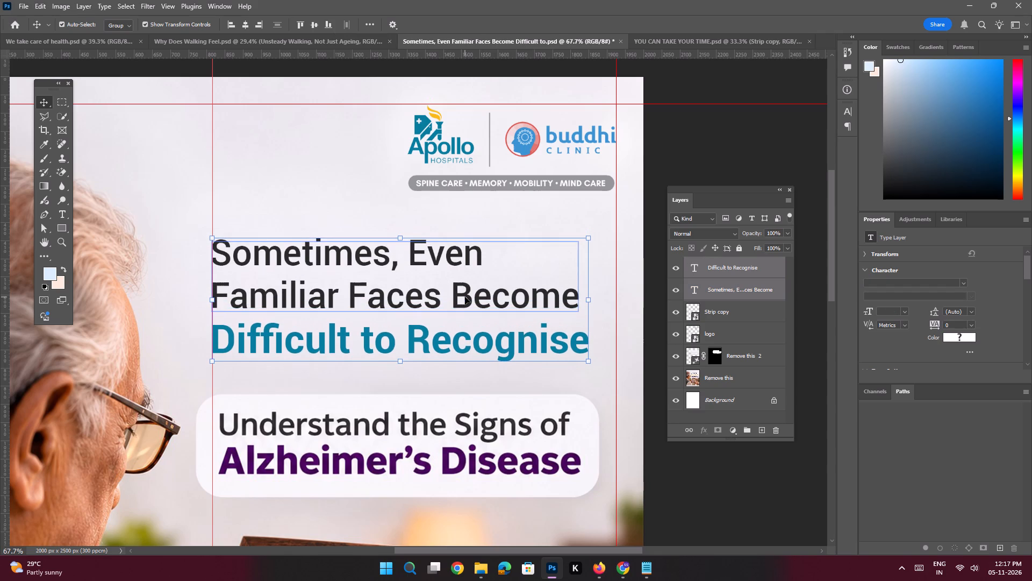
# Scale both headline text layers up together very slightly.
pyautogui.press('space')
pyautogui.press('space')
pyautogui.press('space')
pyautogui.press('space')
pyautogui.press('space')
pyautogui.press('space')
pyautogui.press('space')
pyautogui.press('space')
pyautogui.press('space')
pyautogui.press('space')
pyautogui.moveTo(487, 303); pyautogui.dragTo(450, 299)
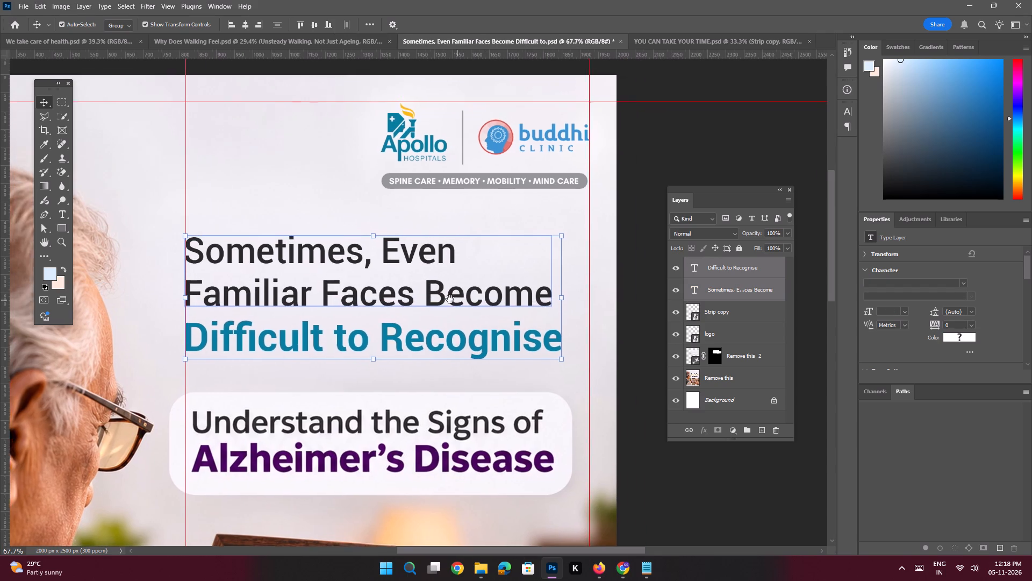
pyautogui.moveTo(450, 299); pyautogui.dragTo(447, 298)
pyautogui.moveTo(552, 357); pyautogui.dragTo(557, 358)
pyautogui.press('Return')
# Convert the "Remove this" and "Remove this 2" layers into a single smart object.
pyautogui.press('space')
pyautogui.press('space')
pyautogui.press('space')
pyautogui.press('space')
pyautogui.press('space')
pyautogui.press('space')
pyautogui.press('space')
pyautogui.press('space')
pyautogui.press('space')
pyautogui.press('space')
pyautogui.press('space')
pyautogui.press('space')
pyautogui.press('space')
pyautogui.moveTo(512, 336); pyautogui.dragTo(482, 291)
pyautogui.click(556, 381)
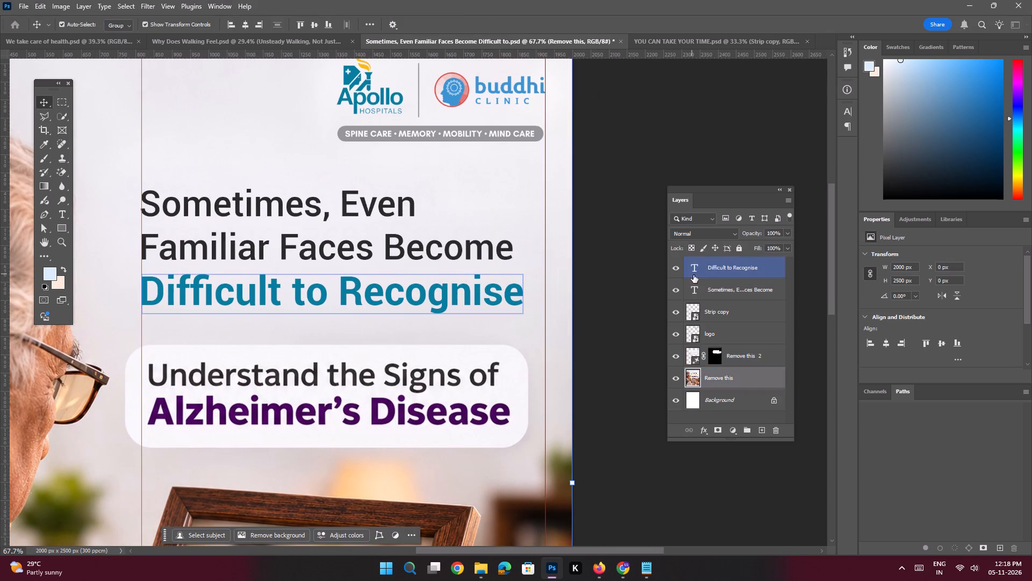
pyautogui.keyDown('shift'); pyautogui.click(742, 359); pyautogui.keyUp('shift')
pyautogui.rightClick(741, 358)
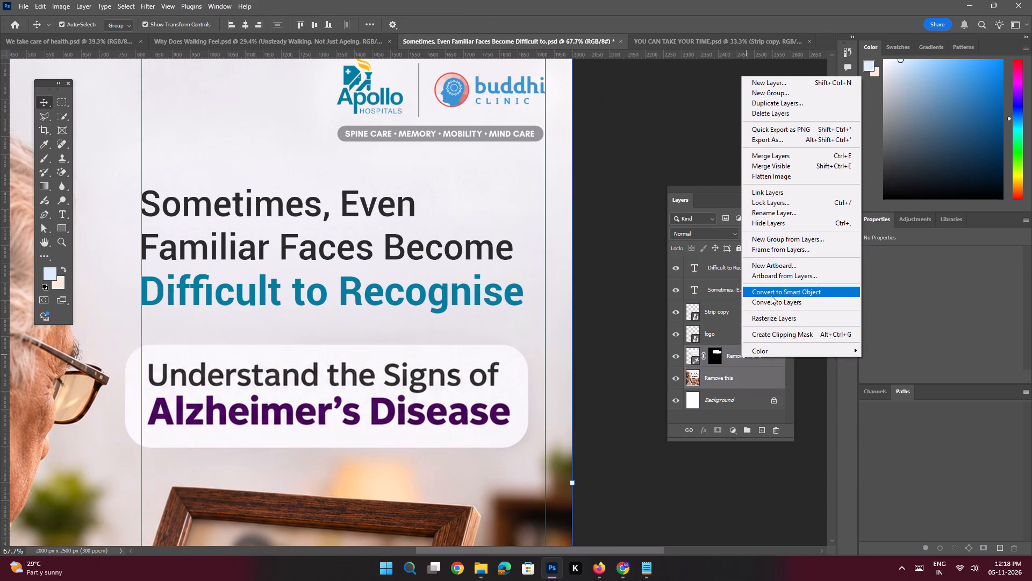
pyautogui.click(771, 294)
# Rasterize the combined poster background smart object.
pyautogui.press('e')
pyautogui.click(408, 329)
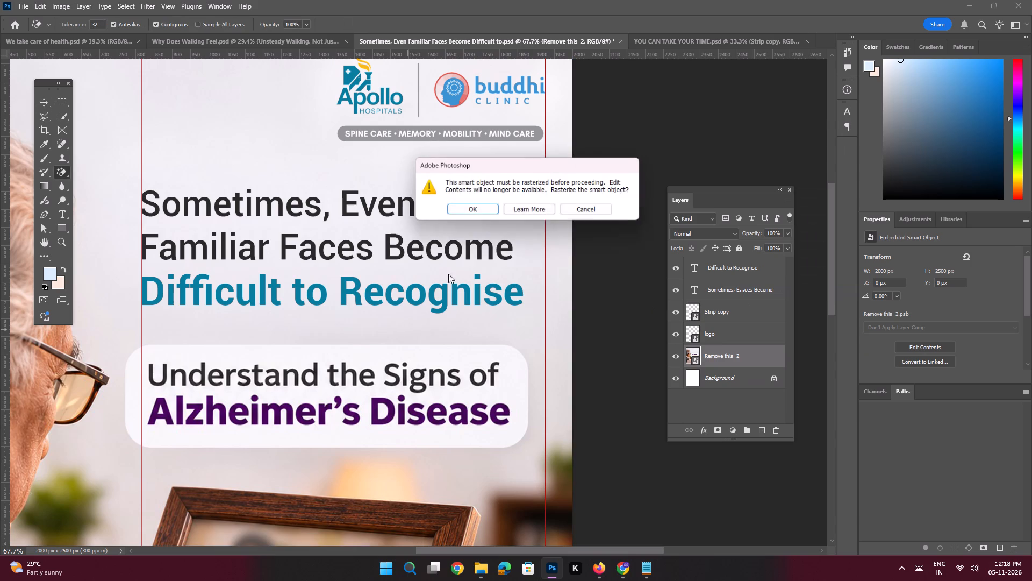
pyautogui.click(462, 215)
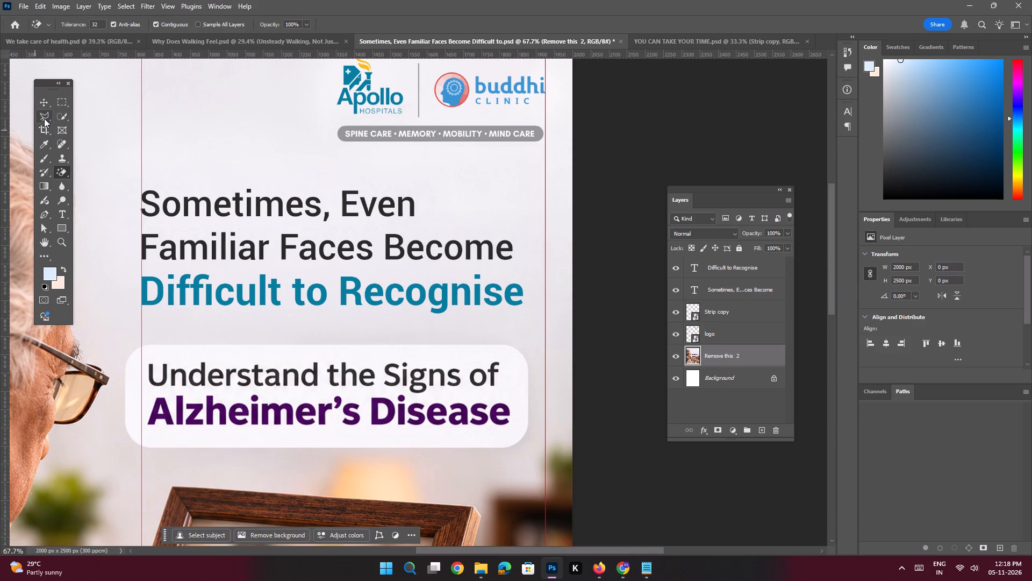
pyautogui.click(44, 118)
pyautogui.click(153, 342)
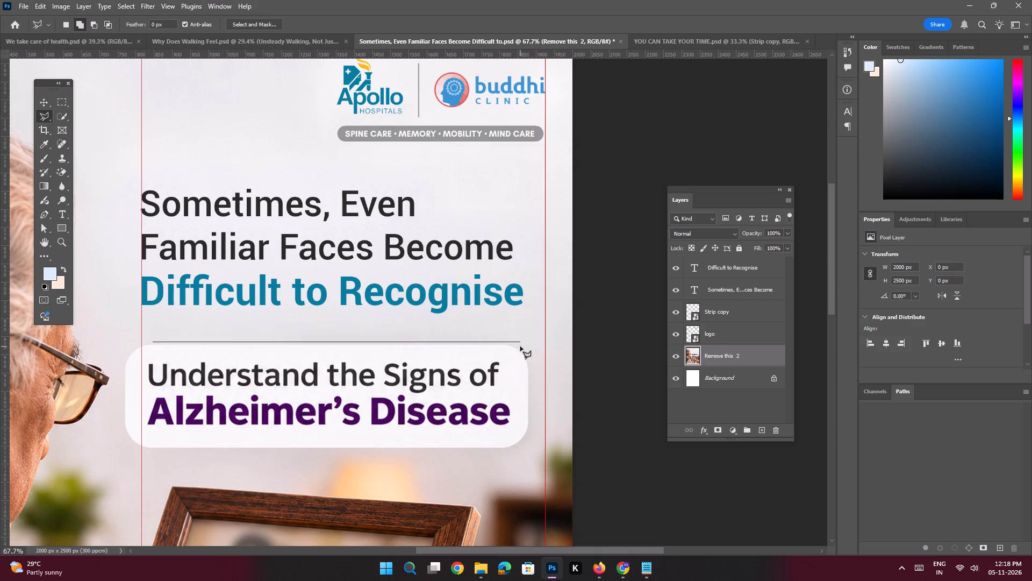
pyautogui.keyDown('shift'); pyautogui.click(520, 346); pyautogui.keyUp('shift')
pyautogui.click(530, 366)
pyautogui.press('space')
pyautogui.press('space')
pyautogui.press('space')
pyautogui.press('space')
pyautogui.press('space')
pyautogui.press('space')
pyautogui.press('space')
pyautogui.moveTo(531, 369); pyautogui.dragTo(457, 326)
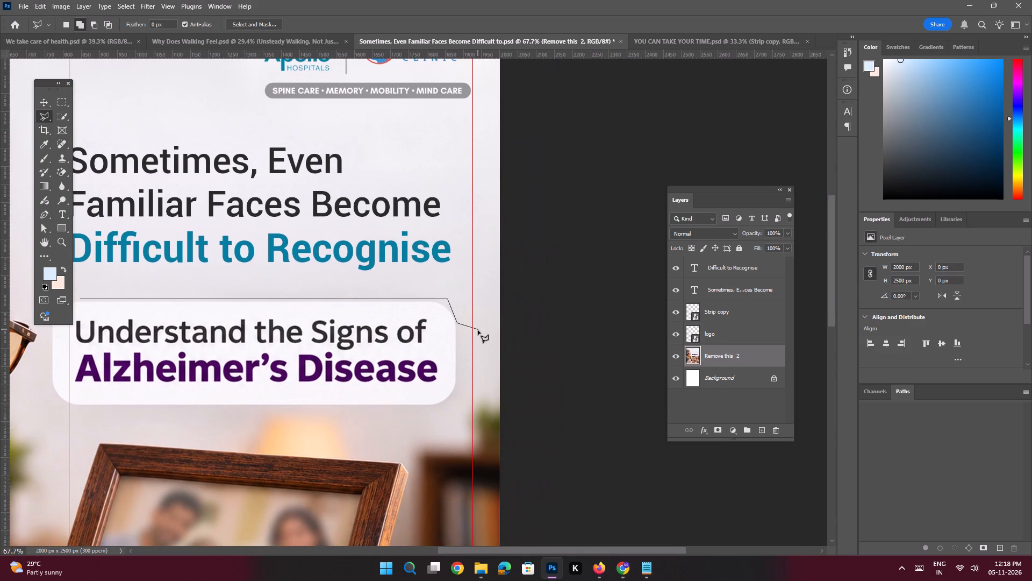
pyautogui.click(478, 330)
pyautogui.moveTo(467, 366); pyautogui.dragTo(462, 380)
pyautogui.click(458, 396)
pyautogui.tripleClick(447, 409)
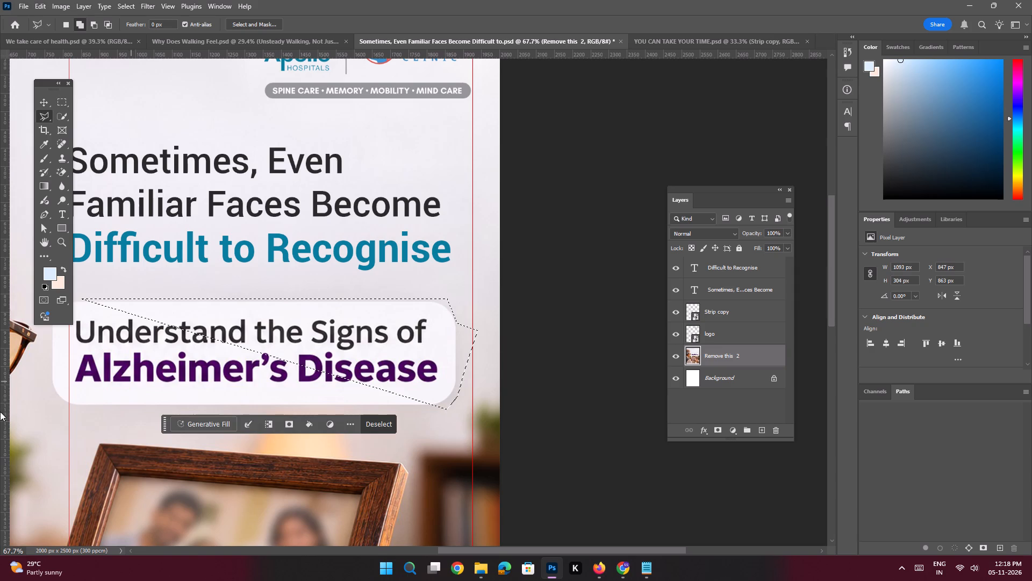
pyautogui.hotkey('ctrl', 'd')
# Outline the white "Understand the Signs of Alzheimer's Disease" banner with the Polygonal Lasso and run Generative Fill with the prompt "Remove this".
pyautogui.press('space')
pyautogui.press('space')
pyautogui.press('space')
pyautogui.press('space')
pyautogui.press('space')
pyautogui.press('space')
pyautogui.press('space')
pyautogui.press('space')
pyautogui.press('space')
pyautogui.moveTo(279, 343); pyautogui.dragTo(336, 345)
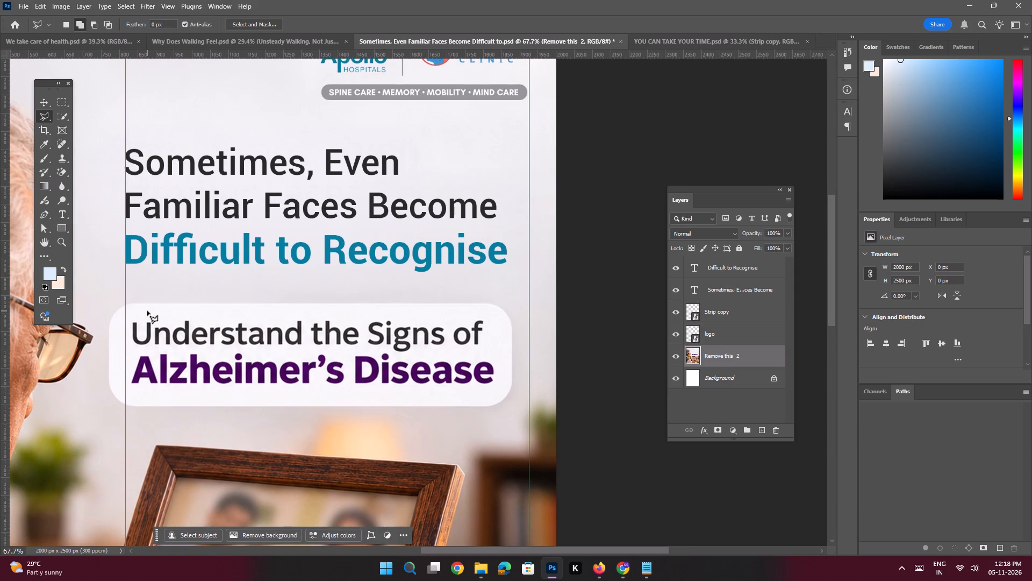
pyautogui.click(142, 299)
pyautogui.keyDown('shift'); pyautogui.click(498, 300); pyautogui.keyUp('shift')
pyautogui.click(520, 316)
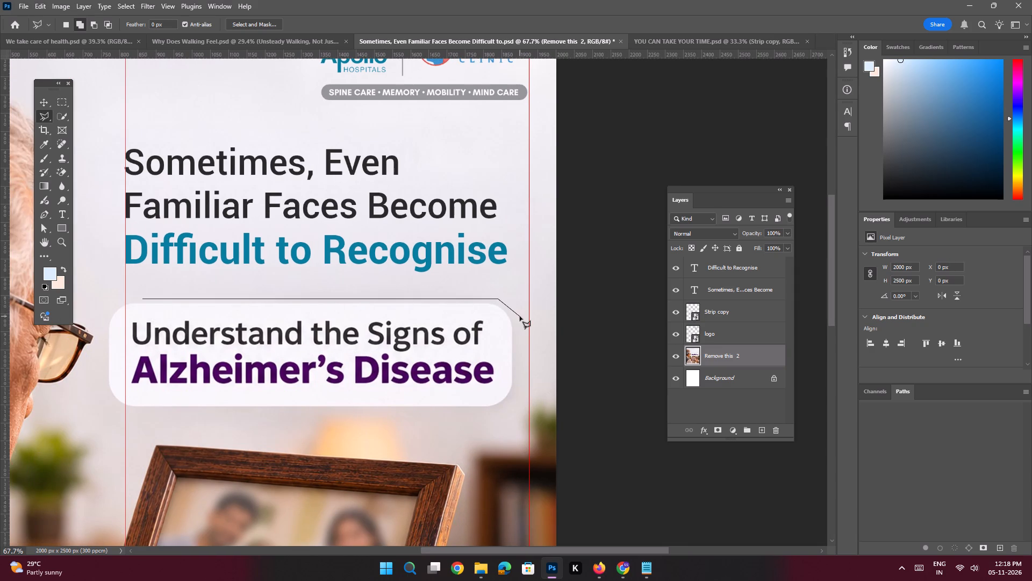
pyautogui.click(526, 359)
pyautogui.click(520, 399)
pyautogui.click(505, 412)
pyautogui.click(491, 412)
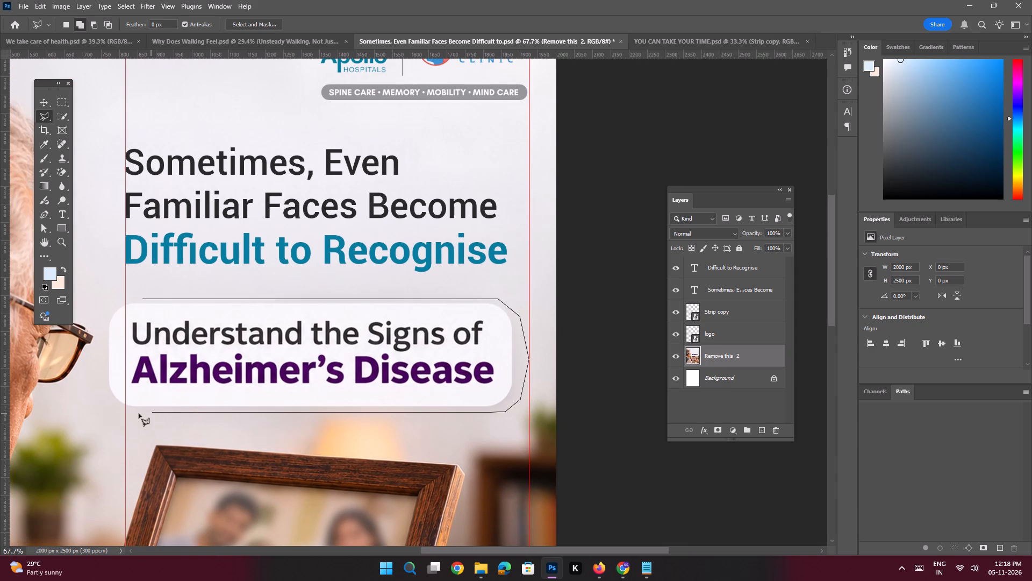
pyautogui.keyDown('shift'); pyautogui.click(126, 416); pyautogui.keyUp('shift')
pyautogui.click(107, 401)
pyautogui.click(100, 363)
pyautogui.click(102, 317)
pyautogui.click(122, 297)
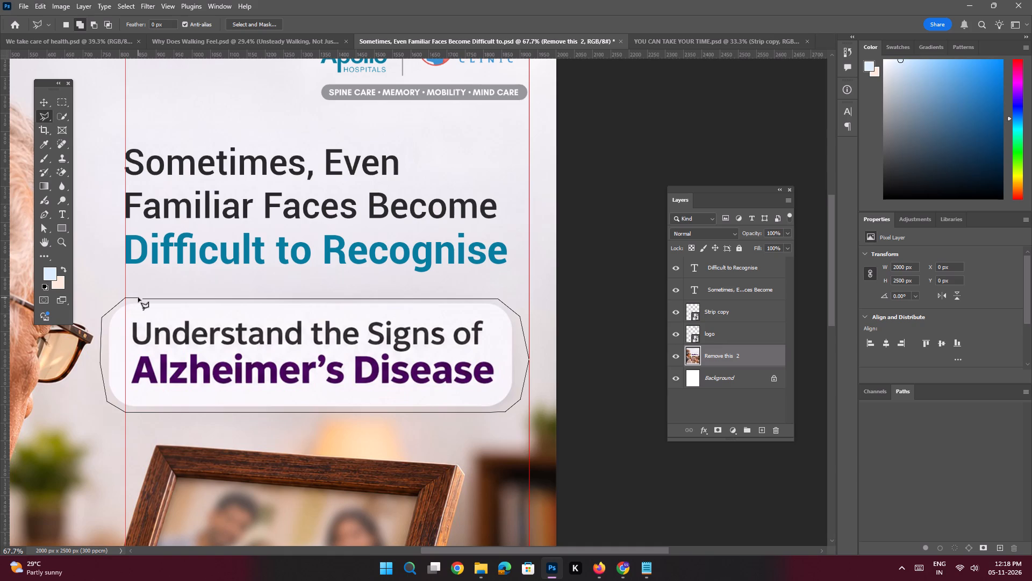
pyautogui.doubleClick(139, 297)
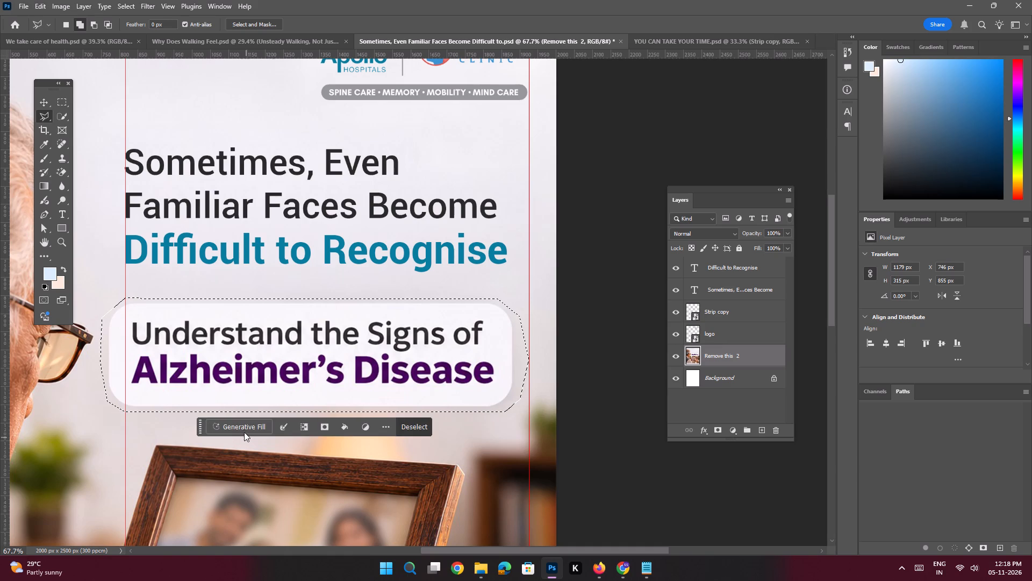
pyautogui.click(242, 426)
pyautogui.write('Remove this')
pyautogui.press('space')
pyautogui.press('Return')
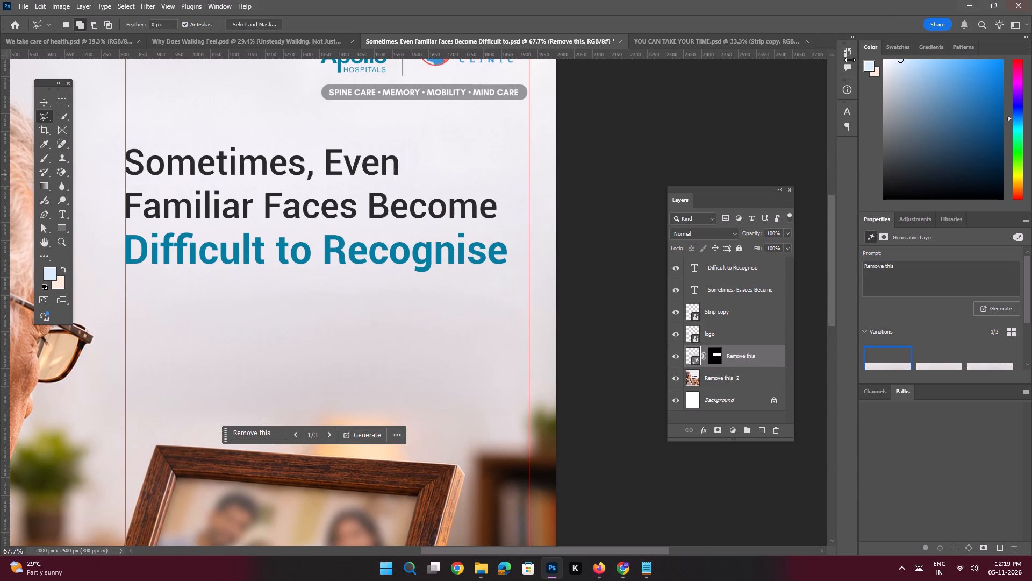
# Convert the new generative layer and the poster background layer beneath it into one smart object.
pyautogui.keyDown('shift'); pyautogui.click(735, 379); pyautogui.keyUp('shift')
pyautogui.rightClick(737, 366)
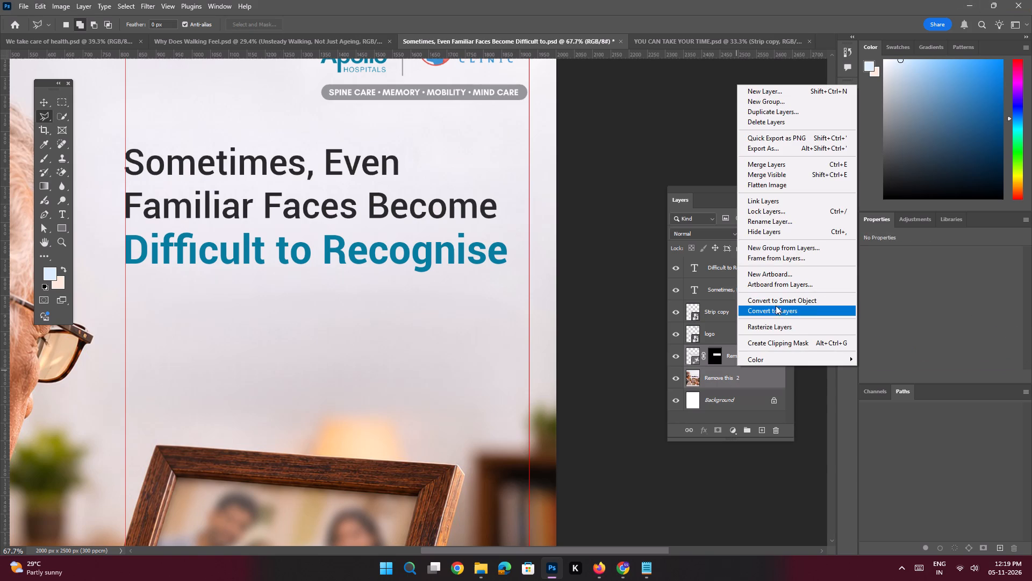
pyautogui.click(775, 301)
# Move both headline text layers together about 61 px right and 41 px down, so they end at the right margin guide.
pyautogui.click(42, 102)
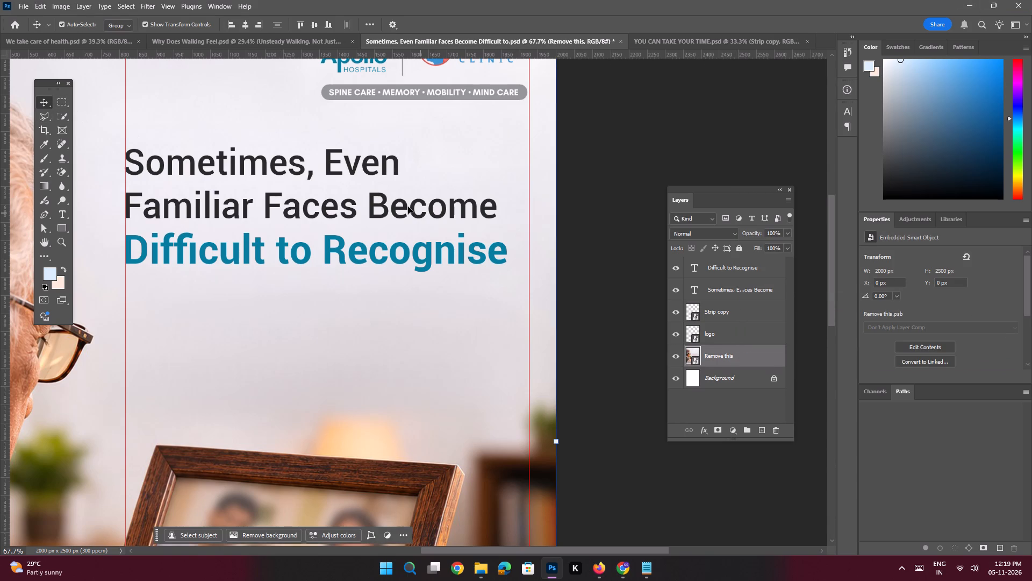
pyautogui.click(322, 201)
pyautogui.keyDown('shift'); pyautogui.click(240, 247); pyautogui.keyUp('shift')
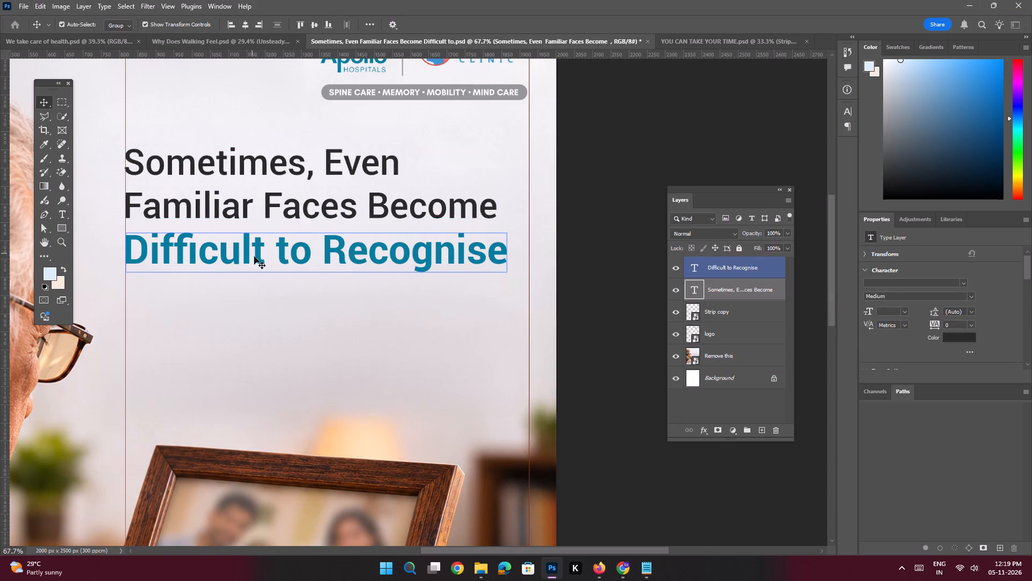
pyautogui.moveTo(250, 254); pyautogui.dragTo(269, 269)
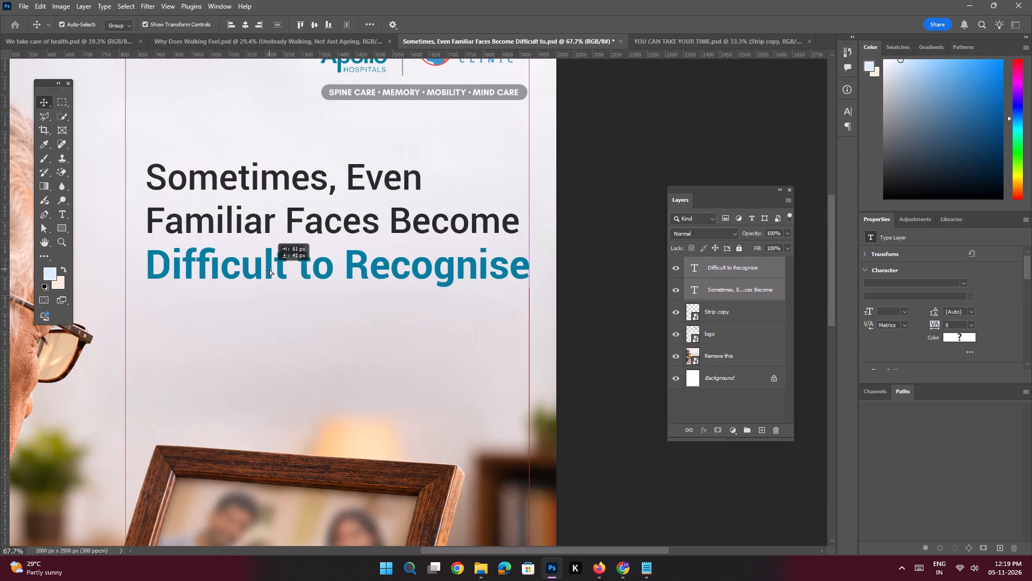
pyautogui.moveTo(269, 269); pyautogui.dragTo(268, 269)
pyautogui.press('space')
pyautogui.press('space')
pyautogui.press('space')
pyautogui.press('space')
pyautogui.press('space')
pyautogui.press('space')
pyautogui.click(390, 233)
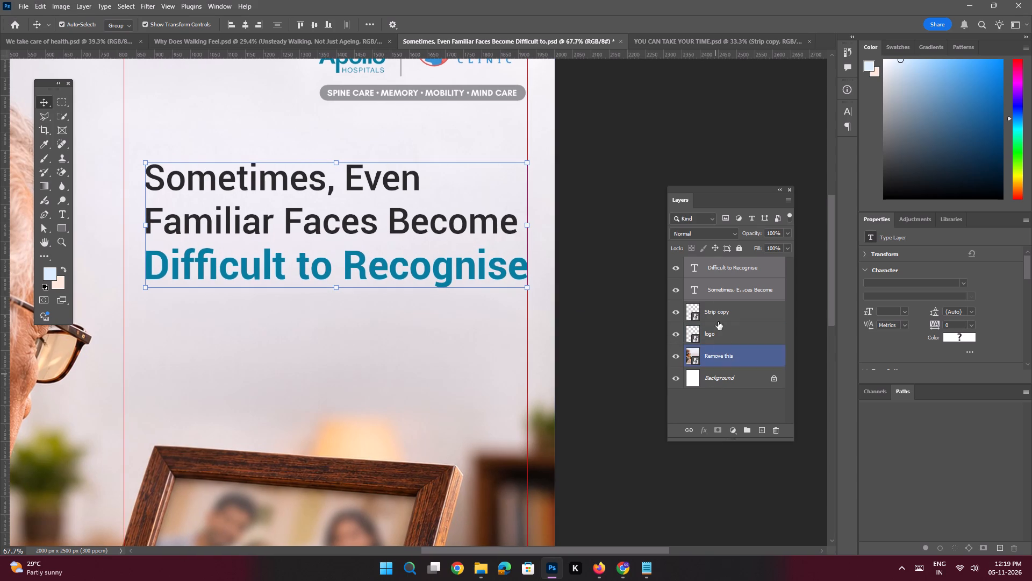
# Add an empty layer above "Difficult to Recognise" and set the Rectangle tool's fill to the Buddhi logo's red, #e0574e.
pyautogui.click(723, 269)
pyautogui.click(764, 431)
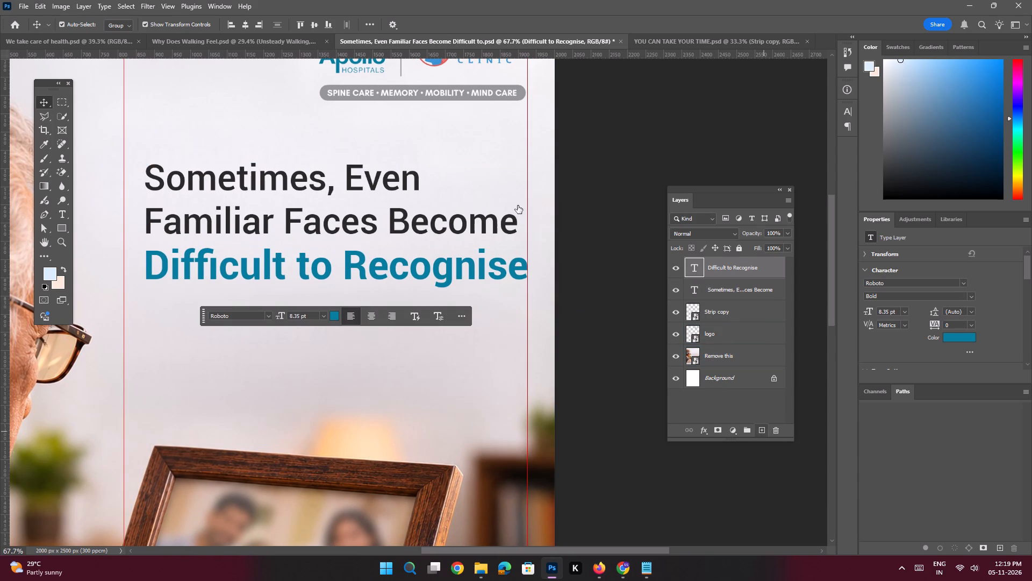
pyautogui.click(64, 229)
pyautogui.press('space')
pyautogui.press('space')
pyautogui.press('space')
pyautogui.press('space')
pyautogui.press('space')
pyautogui.press('space')
pyautogui.press('space')
pyautogui.press('space')
pyautogui.press('space')
pyautogui.press('space')
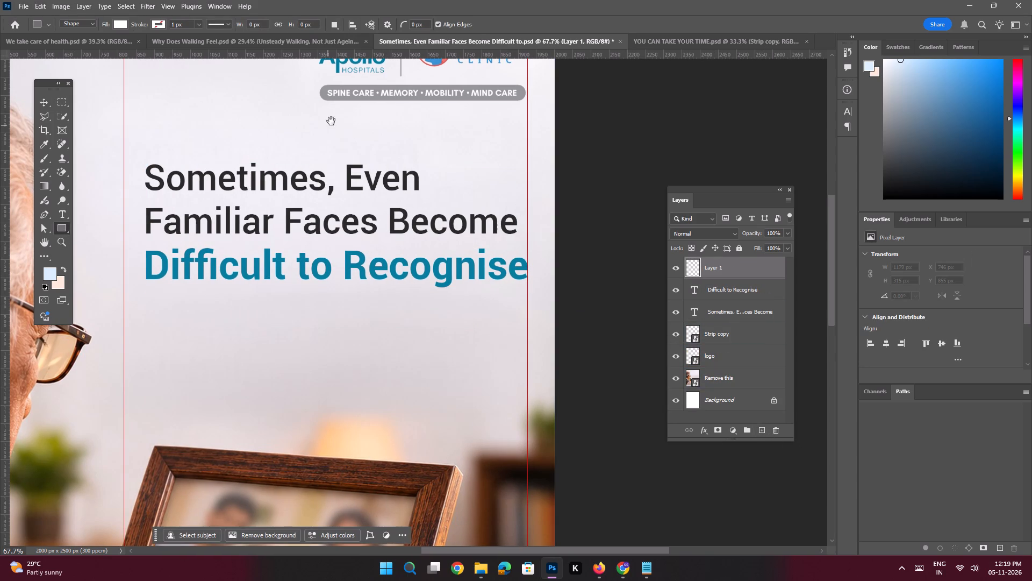
pyautogui.moveTo(331, 121); pyautogui.dragTo(268, 233)
pyautogui.keyDown('ctrl'); pyautogui.moveTo(373, 170); pyautogui.dragTo(455, 352); pyautogui.keyUp('ctrl')
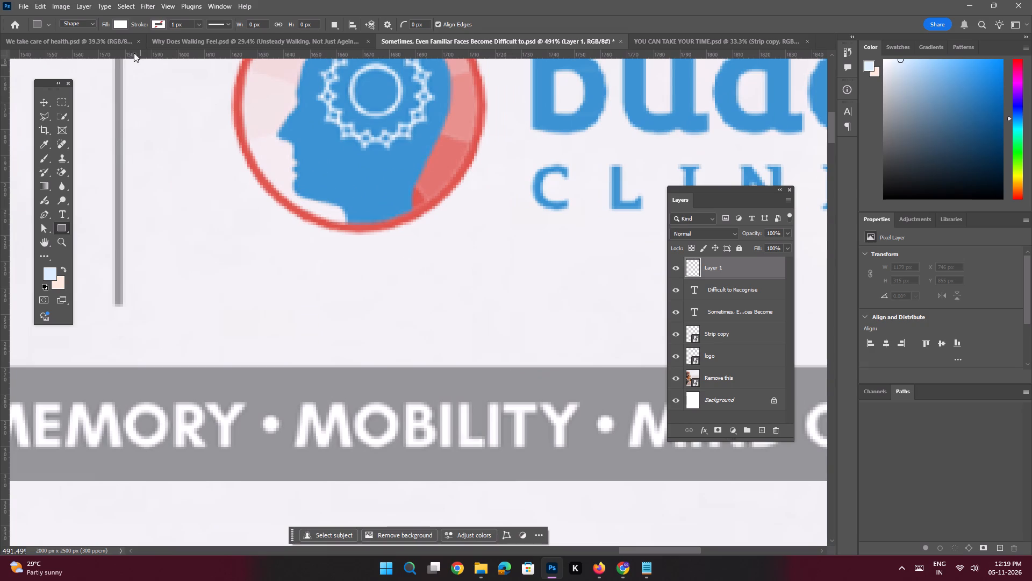
pyautogui.click(120, 21)
pyautogui.click(185, 47)
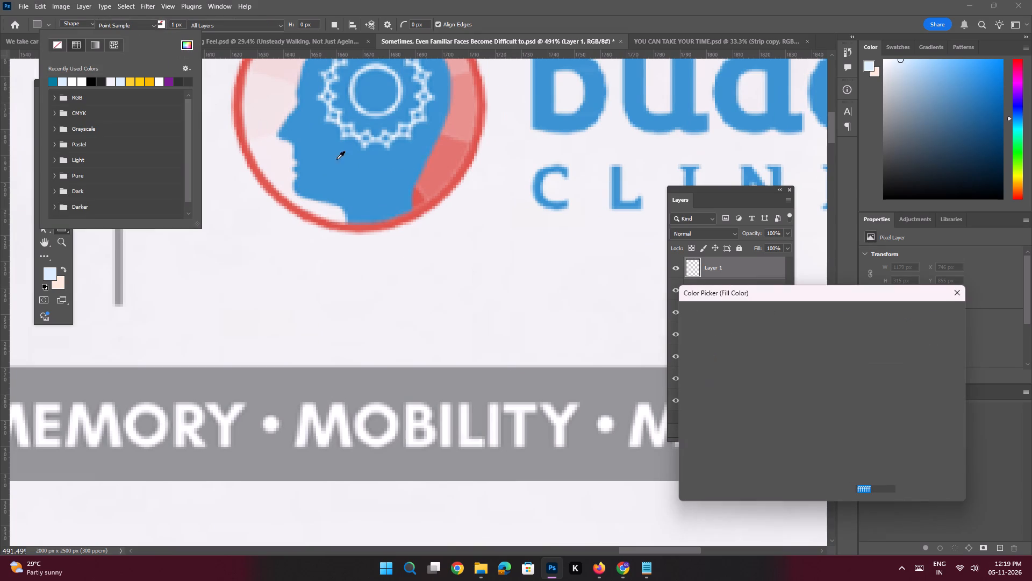
pyautogui.click(418, 198)
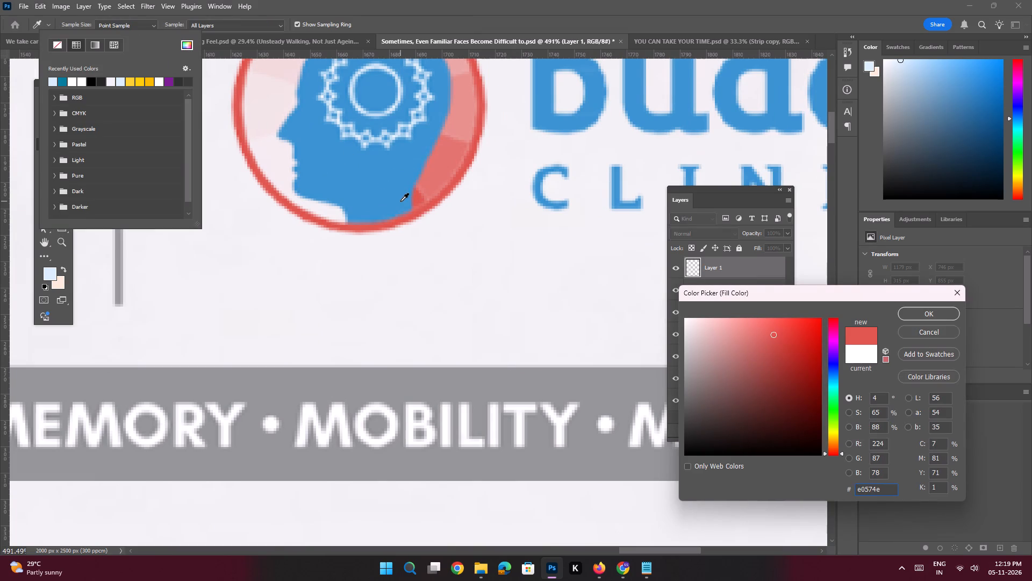
pyautogui.press('Return')
pyautogui.press('Return')
pyautogui.press('Return')
# Draw a thin red rectangle about 326 x 8 px beneath the start of the "Difficult to Recognise" line.
pyautogui.hotkey('ctrl', '0')
pyautogui.hotkey('ctrl', 'space')
pyautogui.hotkey('ctrl', 'space')
pyautogui.hotkey('ctrl', 'space')
pyautogui.hotkey('ctrl', 'space')
pyautogui.hotkey('ctrl', 'space')
pyautogui.hotkey('ctrl', 'space')
pyautogui.hotkey('ctrl', 'space')
pyautogui.hotkey('ctrl', 'space')
pyautogui.hotkey('ctrl', 'space')
pyautogui.hotkey('ctrl', 'space')
pyautogui.hotkey('ctrl', 'space')
pyautogui.hotkey('ctrl', 'space')
pyautogui.hotkey('ctrl', 'space')
pyautogui.hotkey('ctrl', 'space')
pyautogui.hotkey('ctrl', 'space')
pyautogui.hotkey('ctrl', 'space')
pyautogui.hotkey('ctrl', 'space')
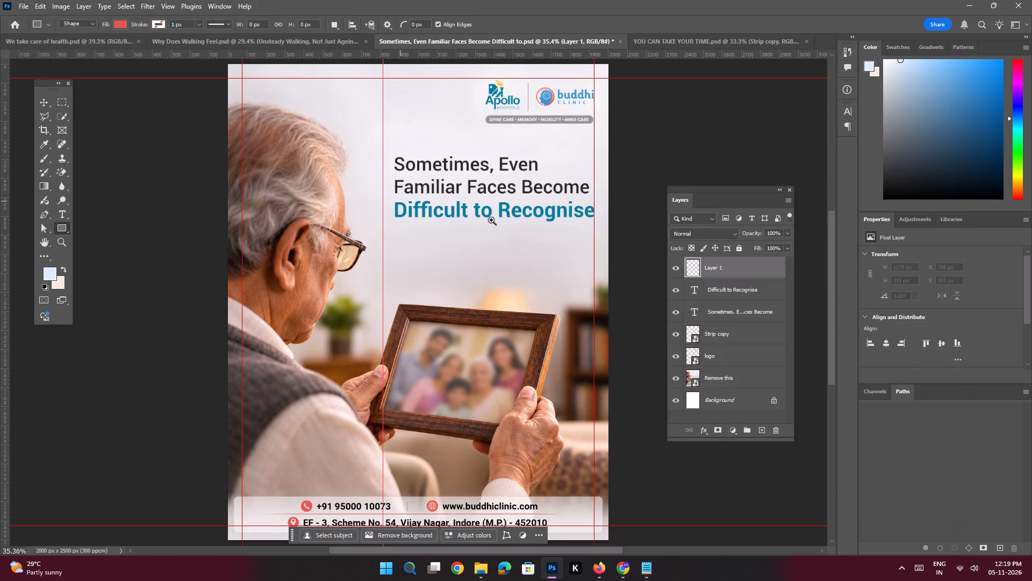
pyautogui.keyDown('ctrl'); pyautogui.moveTo(491, 216); pyautogui.dragTo(512, 282); pyautogui.keyUp('ctrl')
pyautogui.moveTo(506, 235); pyautogui.dragTo(345, 237)
pyautogui.keyDown('ctrl'); pyautogui.moveTo(217, 219); pyautogui.dragTo(233, 246); pyautogui.keyUp('ctrl')
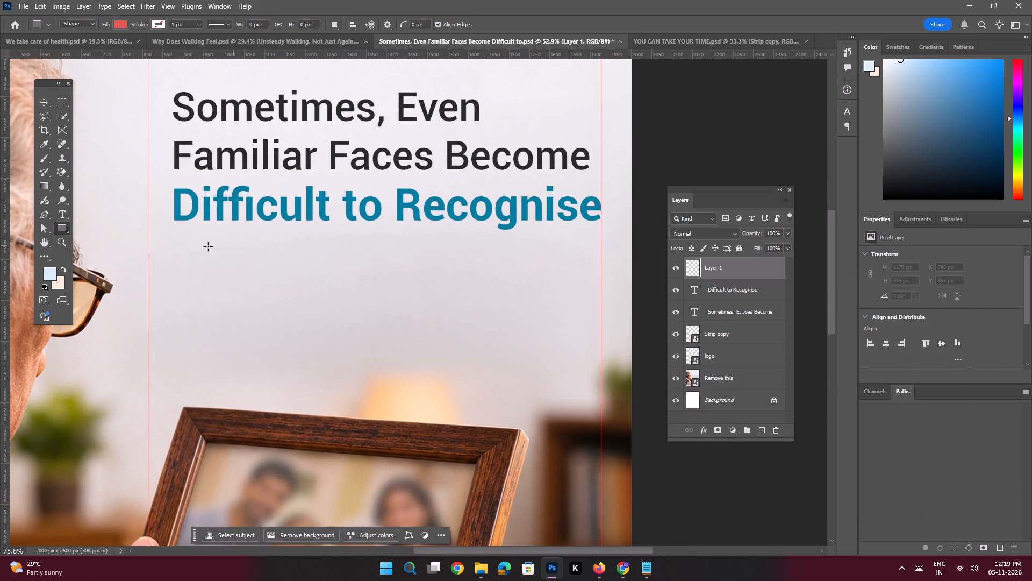
pyautogui.moveTo(175, 246); pyautogui.dragTo(307, 248)
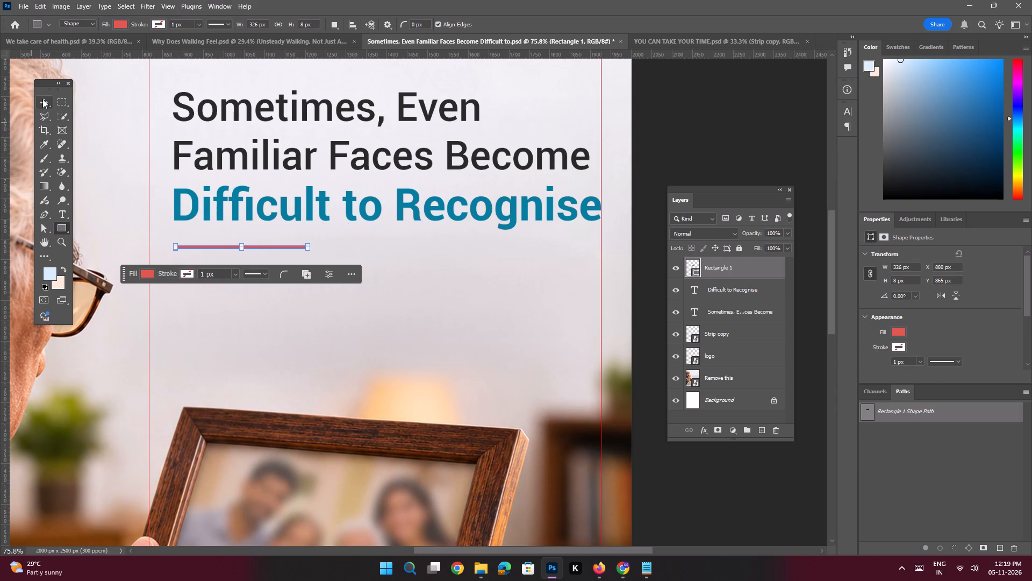
# Nudge the red underline closer to the headline, to about X 878 px and Y 847 px.
pyautogui.click(42, 99)
pyautogui.hotkey('shift', 'Up')
pyautogui.hotkey('shift', 'Up')
pyautogui.press('Left')
pyautogui.press('Down')
pyautogui.press('Down')
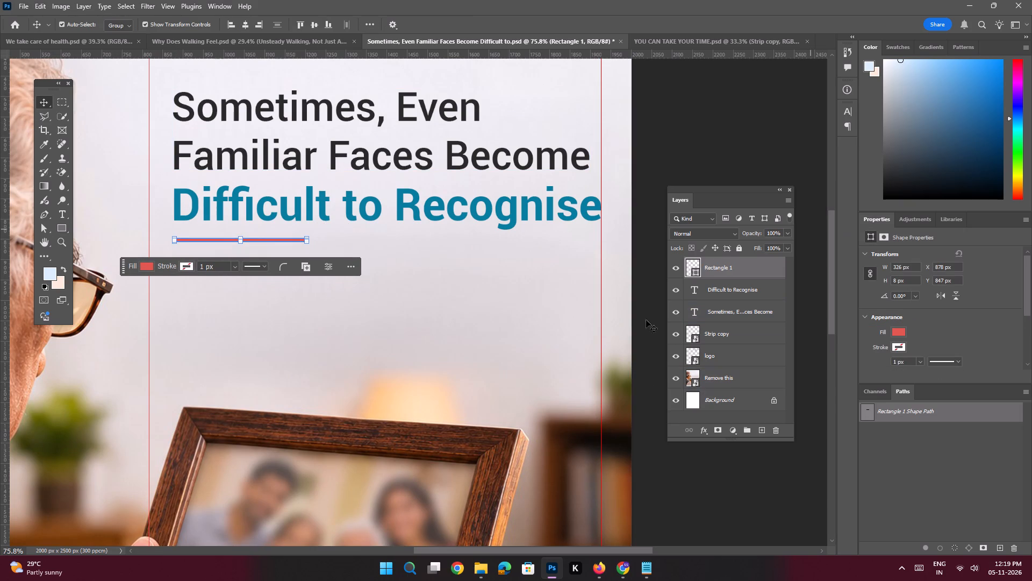
# Add a new empty layer above the red underline's layer.
pyautogui.click(759, 434)
pyautogui.press('space')
pyautogui.press('space')
pyautogui.press('space')
pyautogui.press('space')
pyautogui.press('space')
pyautogui.press('space')
pyautogui.press('space')
pyautogui.press('space')
pyautogui.click(398, 351)
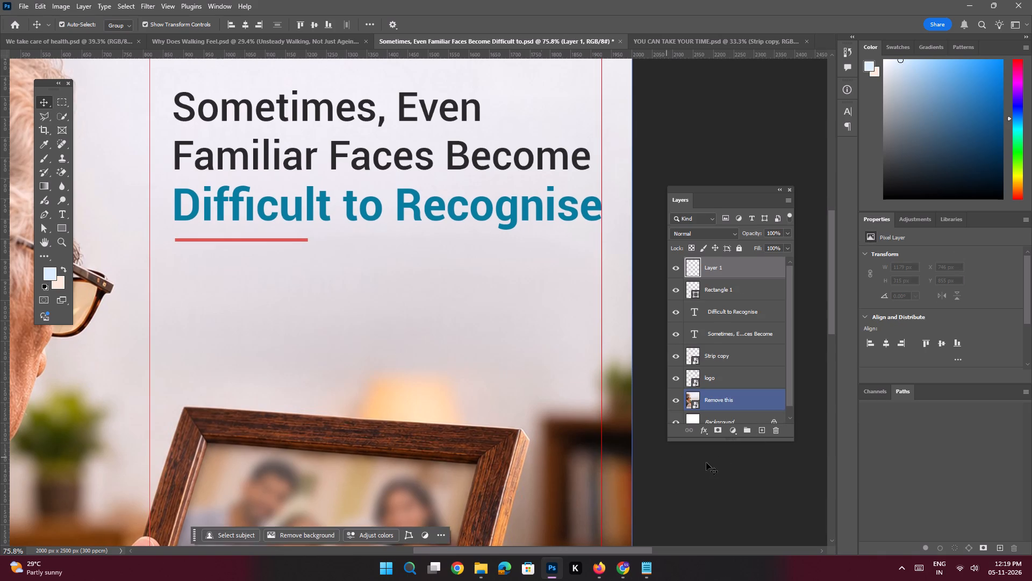
# Switch to Notepad and copy the line "Understand the Signs of Alzheimer's Disease".
pyautogui.click(648, 572)
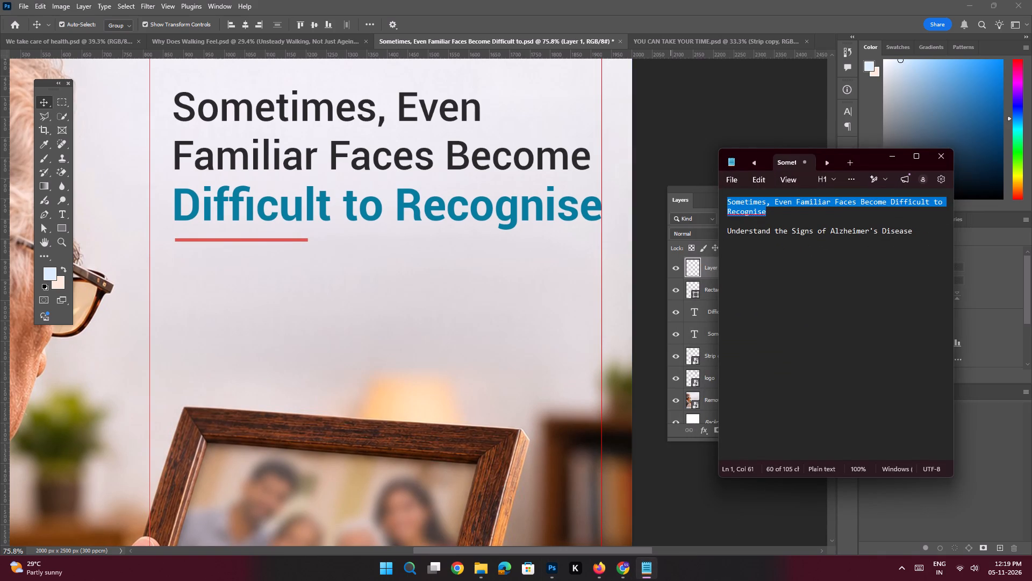
pyautogui.moveTo(918, 232); pyautogui.dragTo(715, 232)
pyautogui.hotkey('ctrl', 'c')
pyautogui.hotkey('ctrl', 'c')
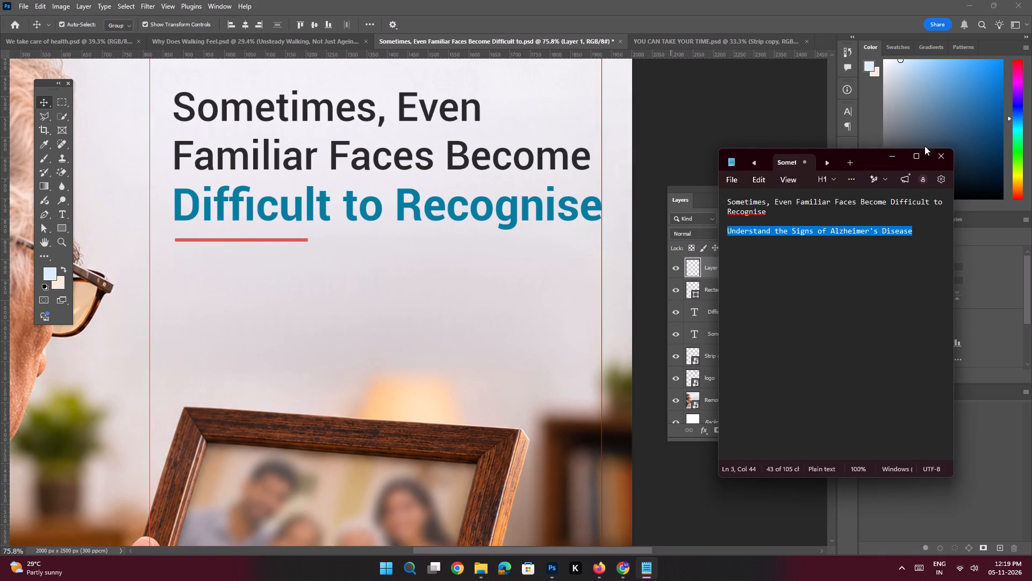
pyautogui.click(890, 157)
# Open the original Alzheimer's poster image from the Downloads folder and examine how its tagline is laid out and styled.
pyautogui.click(463, 529)
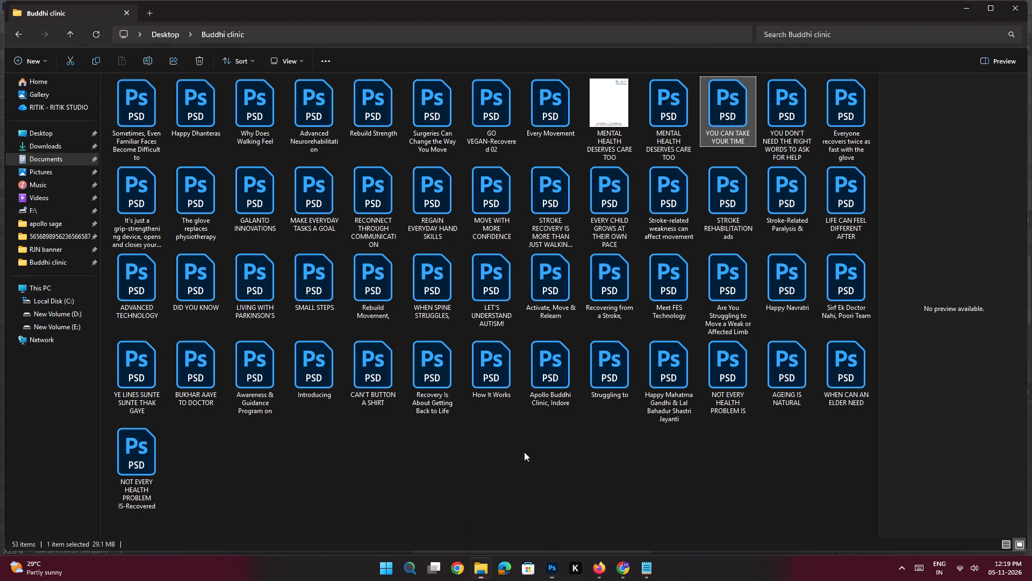
pyautogui.click(53, 144)
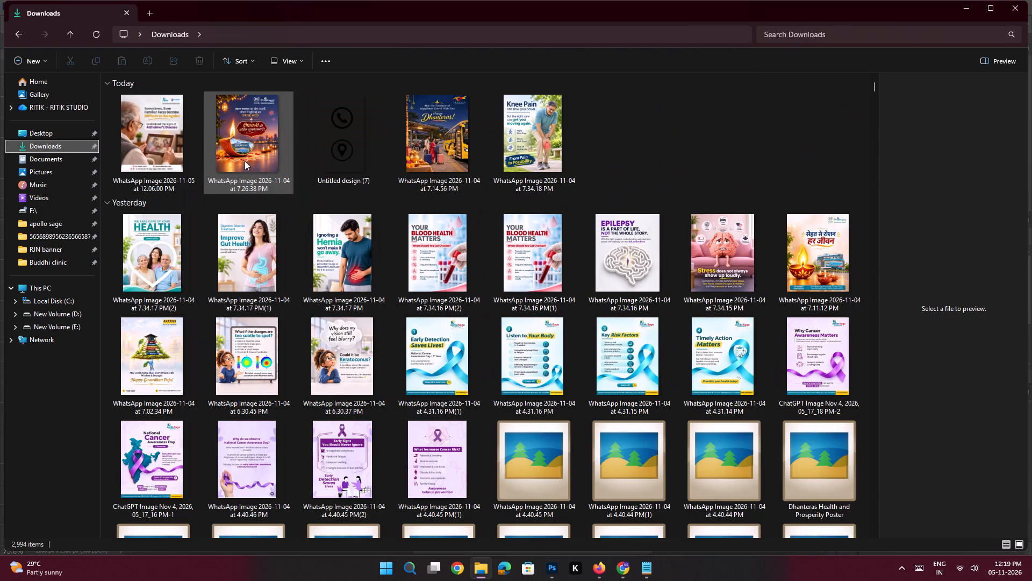
pyautogui.click(162, 151)
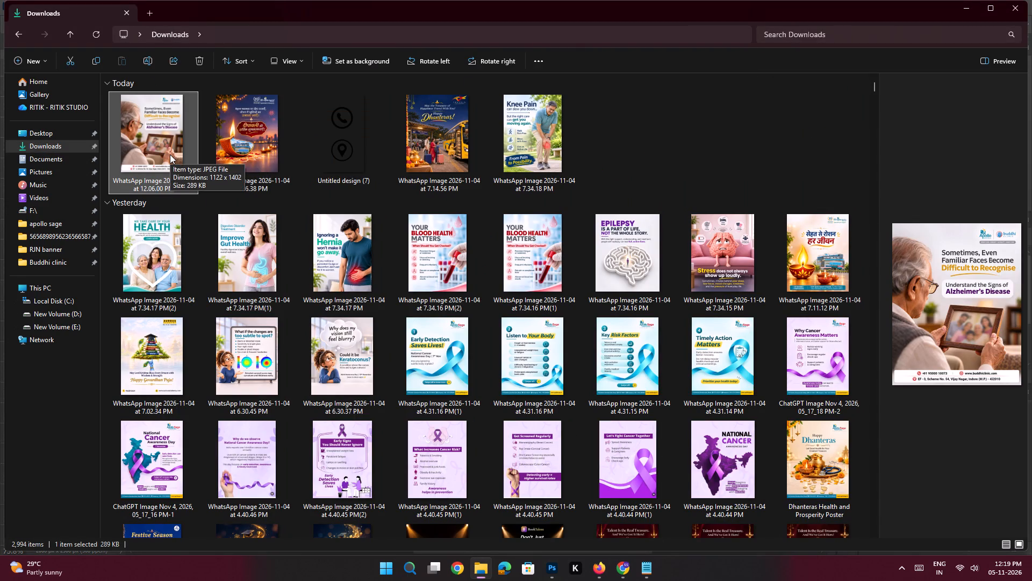
pyautogui.doubleClick(167, 152)
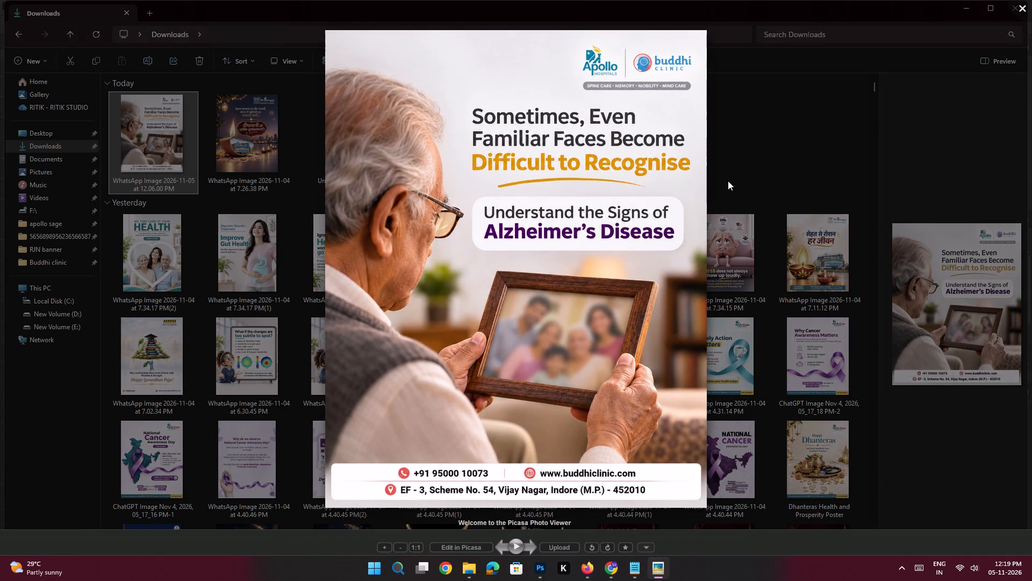
pyautogui.click(728, 181)
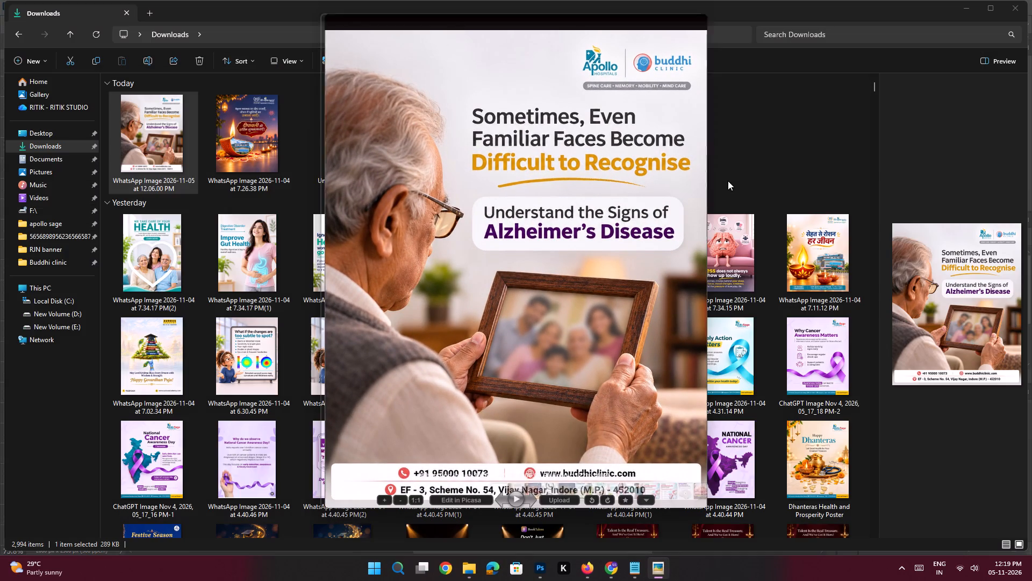
pyautogui.click(694, 23)
pyautogui.hotkey('alt', 'Tab')
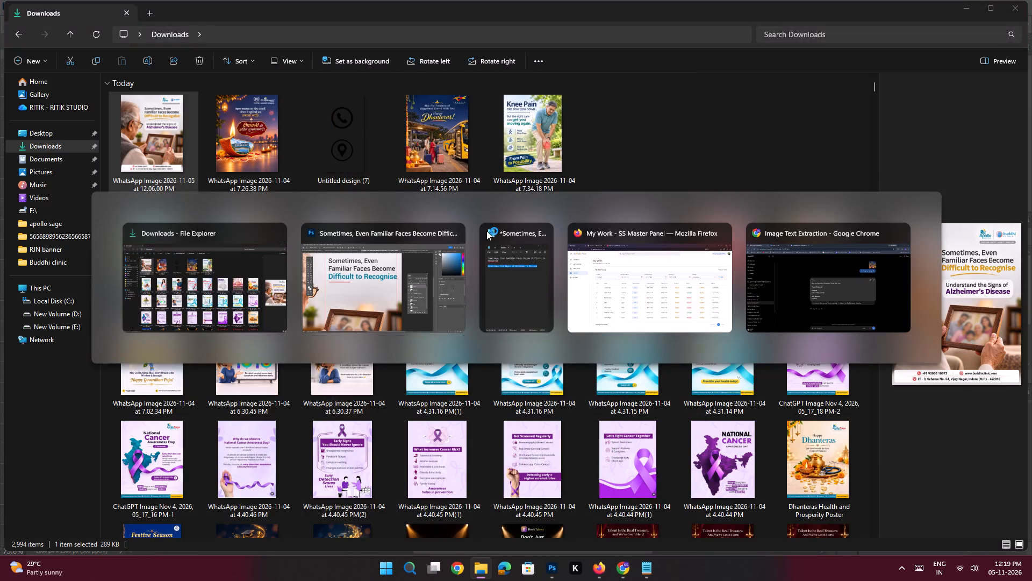
# Paste "Understand the Signs of Alzheimer's Disease" as a text layer below the red underline and align its start with the headline.
pyautogui.press('t')
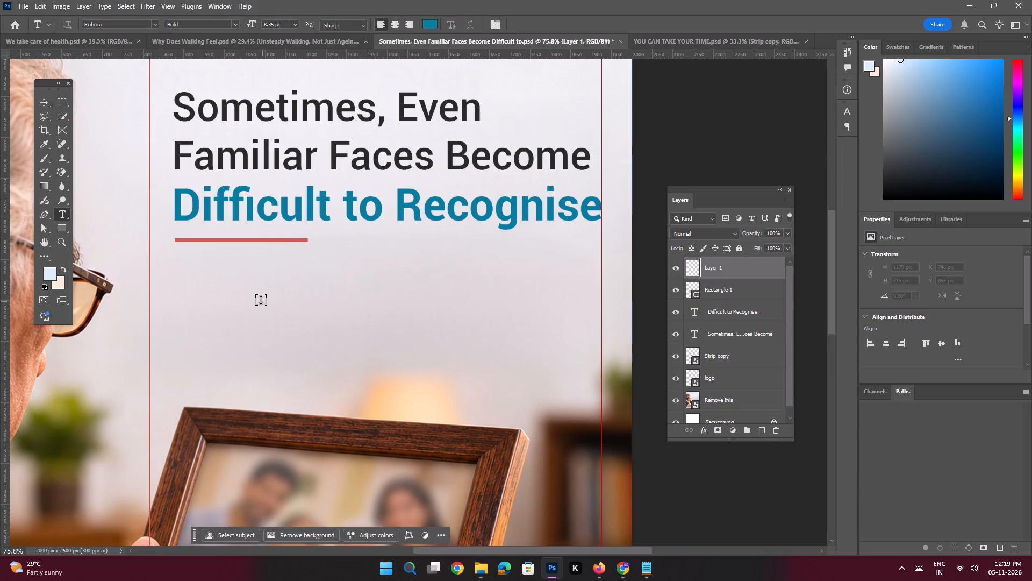
pyautogui.click(205, 295)
pyautogui.hotkey('ctrl', 'v')
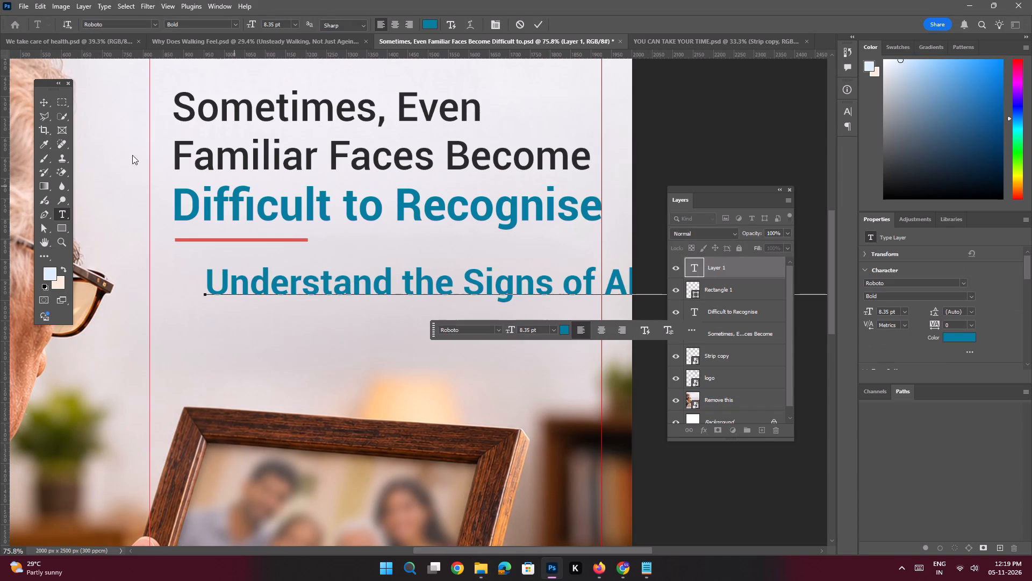
pyautogui.click(44, 98)
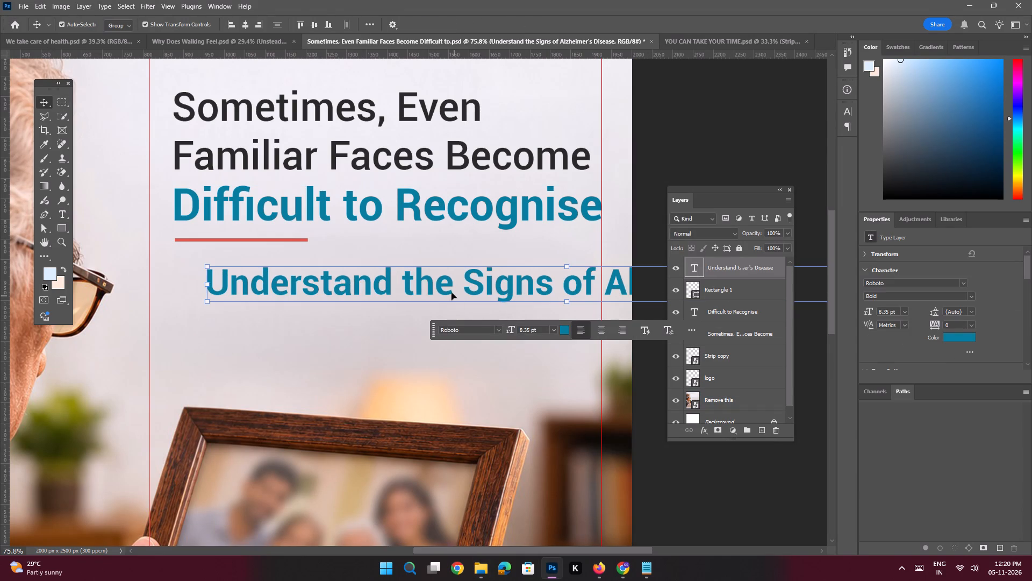
pyautogui.moveTo(442, 284); pyautogui.dragTo(406, 281)
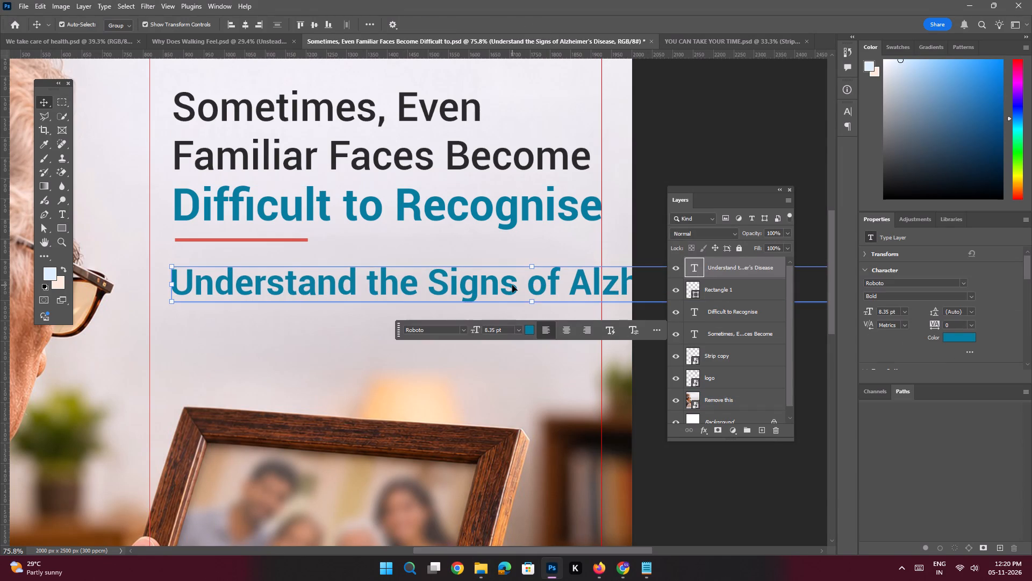
# Break the tagline before "Alzheimer's" so that "Alzheimer's Disease" sits on a second line.
pyautogui.hotkey('alt', 'Tab')
pyautogui.hotkey('alt', 'Tab')
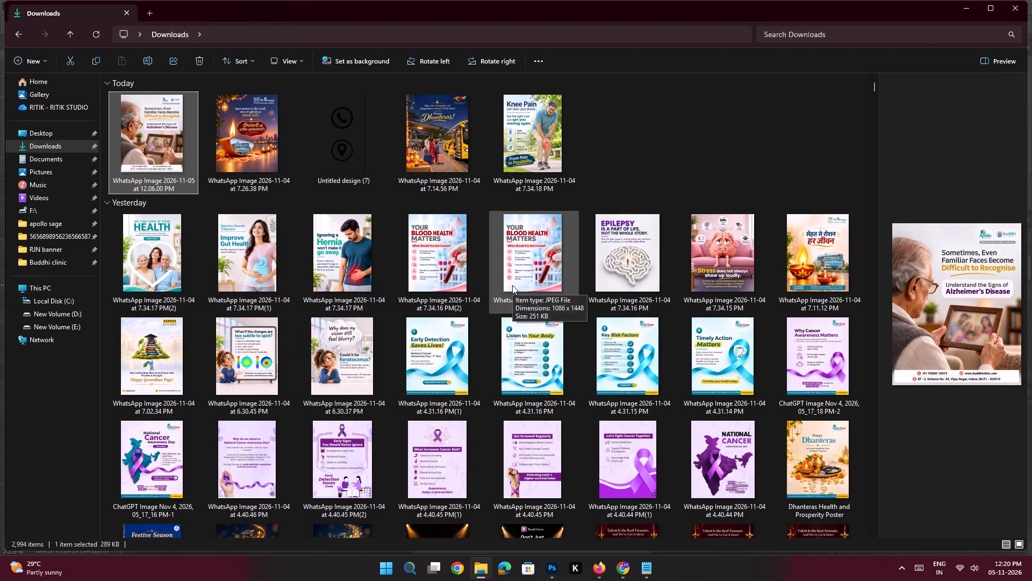
pyautogui.doubleClick(573, 279)
pyautogui.click(573, 273)
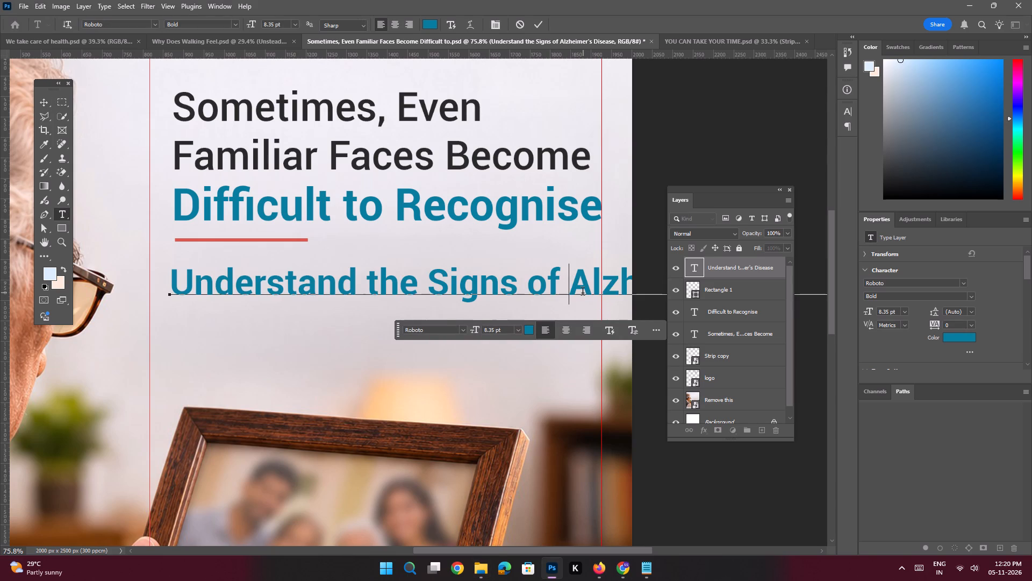
pyautogui.press('Return')
pyautogui.press('Return')
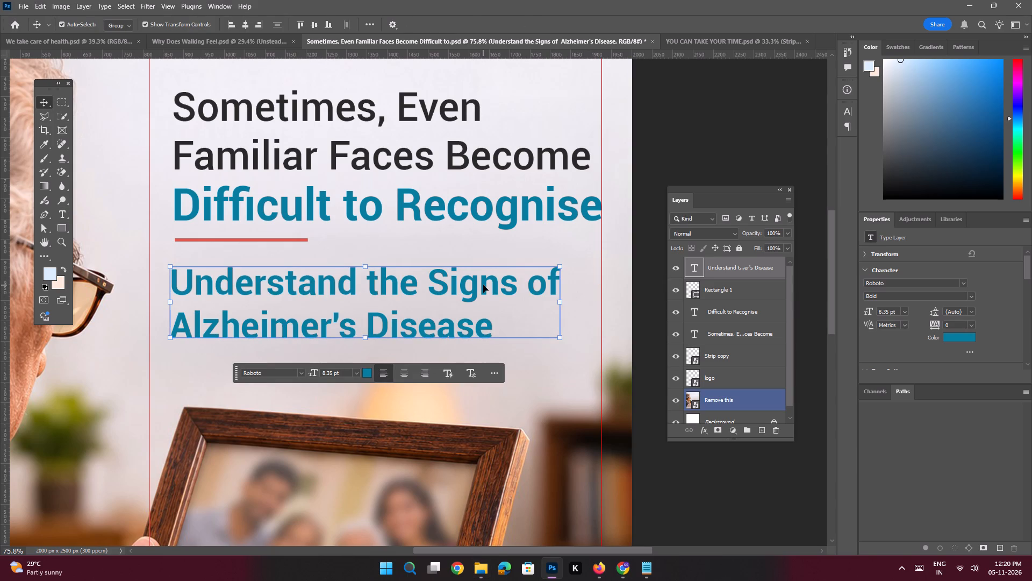
# Restyle the tagline's first line, "Understand the Signs of", as Roboto Regular, trying 7 pt and settling on 6 pt.
pyautogui.doubleClick(483, 285)
pyautogui.click(560, 275)
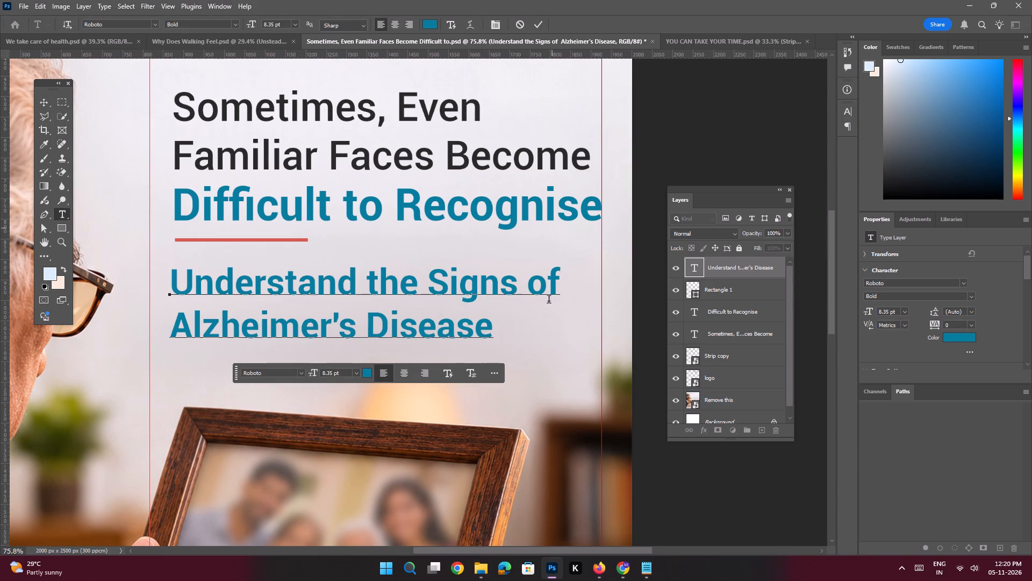
pyautogui.moveTo(565, 284); pyautogui.dragTo(27, 299)
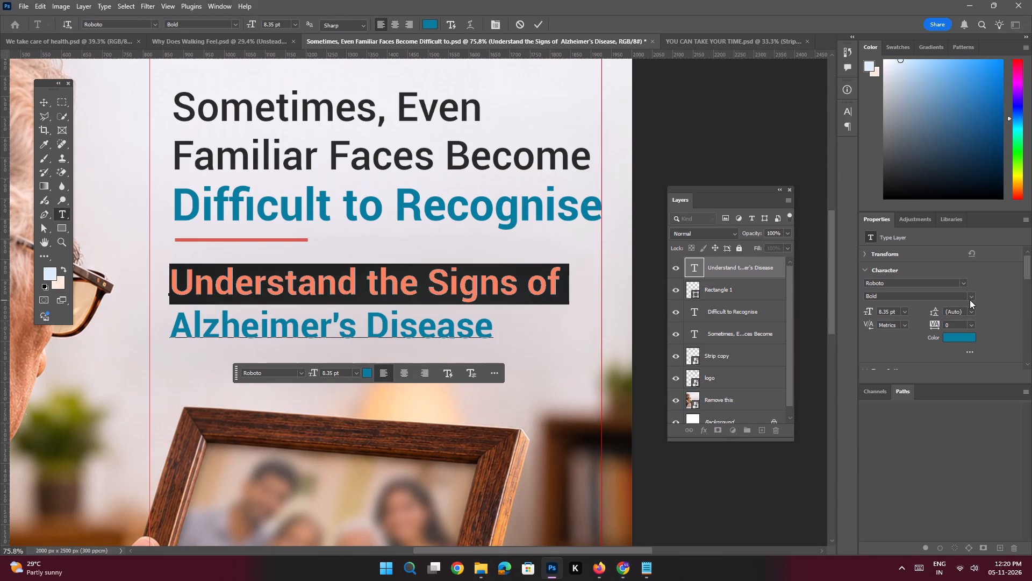
pyautogui.click(970, 299)
pyautogui.click(887, 434)
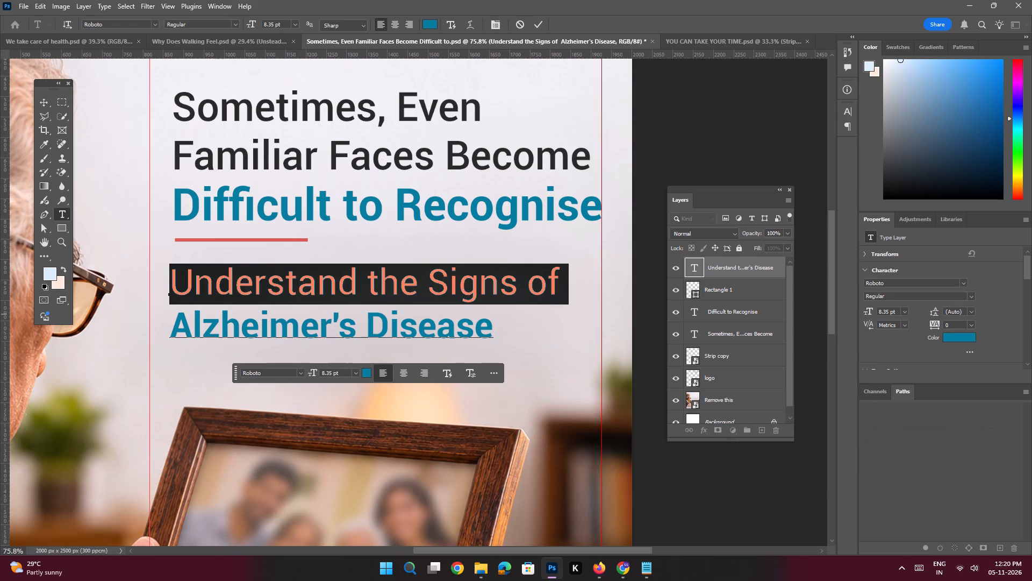
pyautogui.moveTo(891, 311); pyautogui.dragTo(847, 297)
pyautogui.press('7')
pyautogui.press('Return')
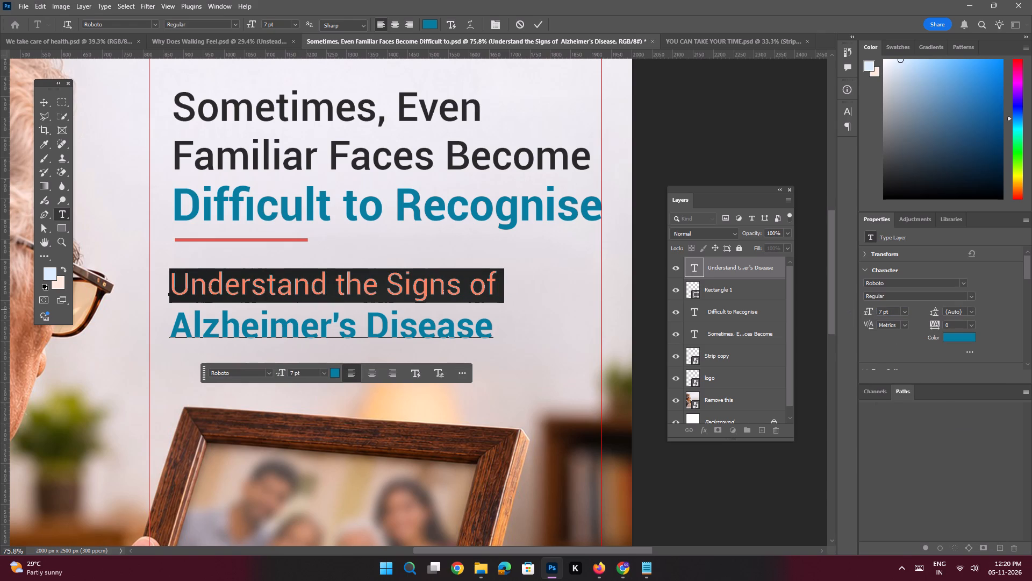
pyautogui.moveTo(883, 309); pyautogui.dragTo(860, 302)
pyautogui.press('6')
pyautogui.press('Return')
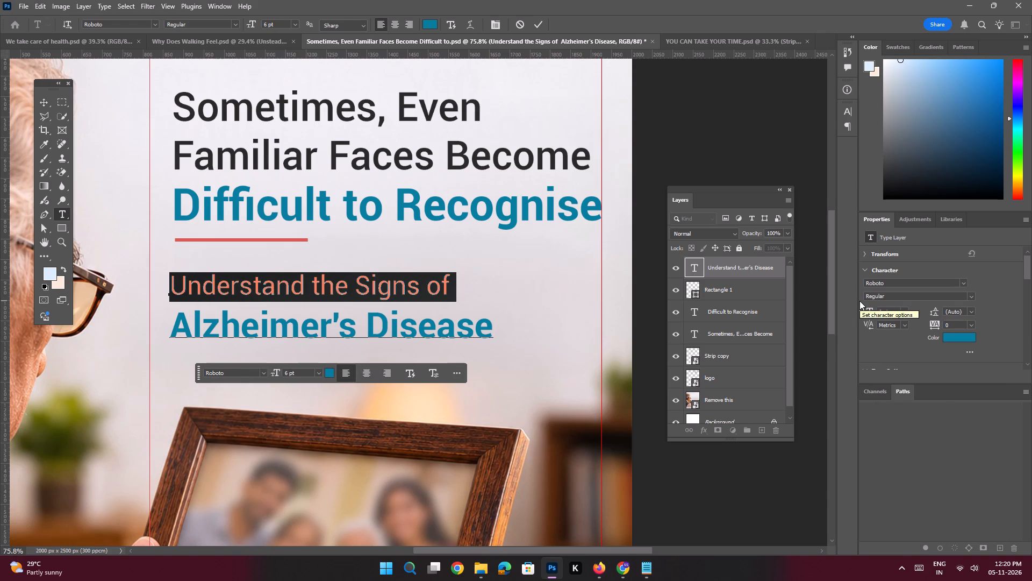
# Recolour the tagline's first line, "Understand the Signs of", to dark grey #343434 and set its weight to Roboto Medium.
pyautogui.click(953, 336)
pyautogui.moveTo(773, 415); pyautogui.dragTo(531, 425)
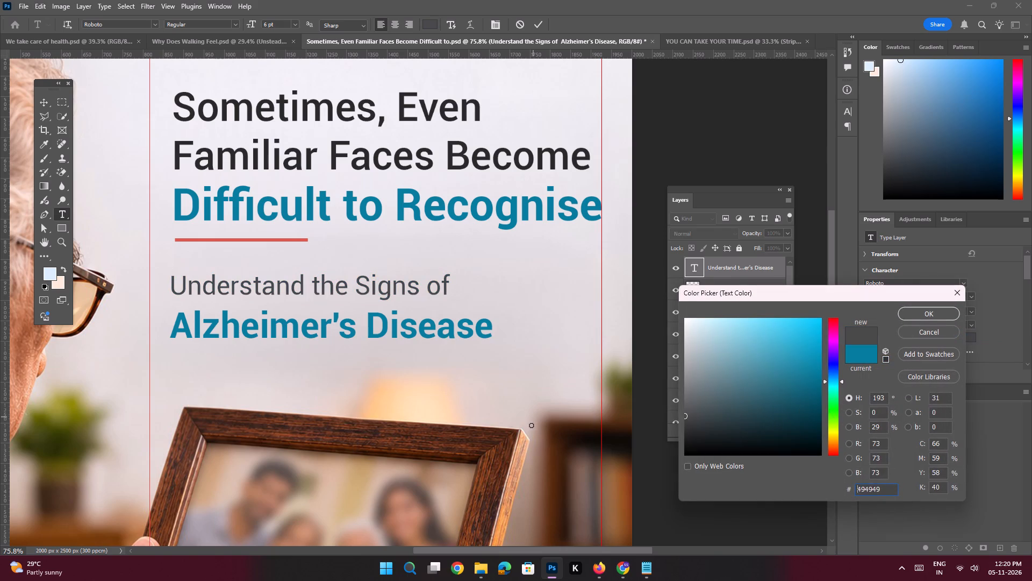
pyautogui.moveTo(531, 425); pyautogui.dragTo(530, 427)
pyautogui.press('Return')
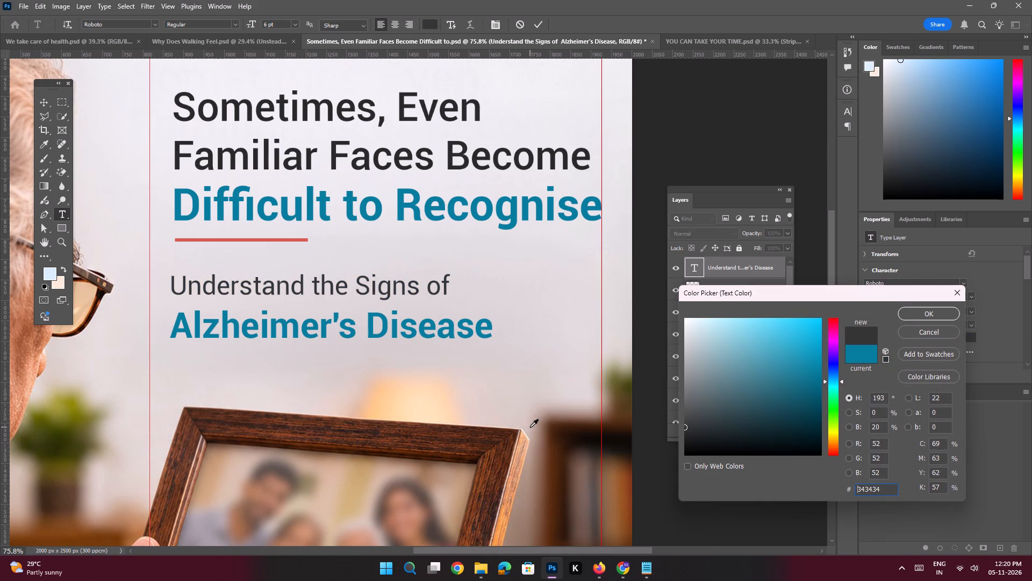
pyautogui.click(972, 297)
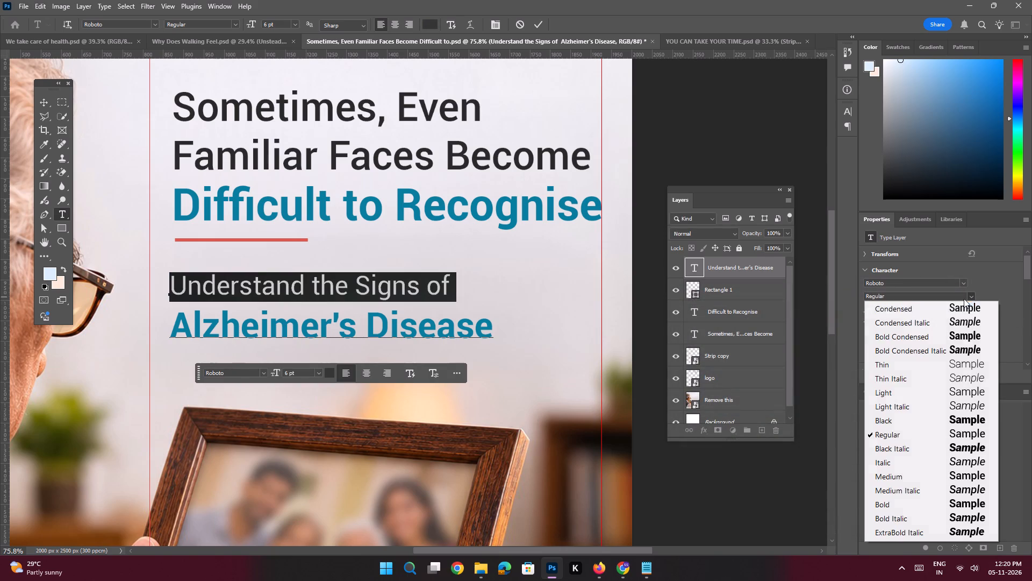
pyautogui.click(885, 474)
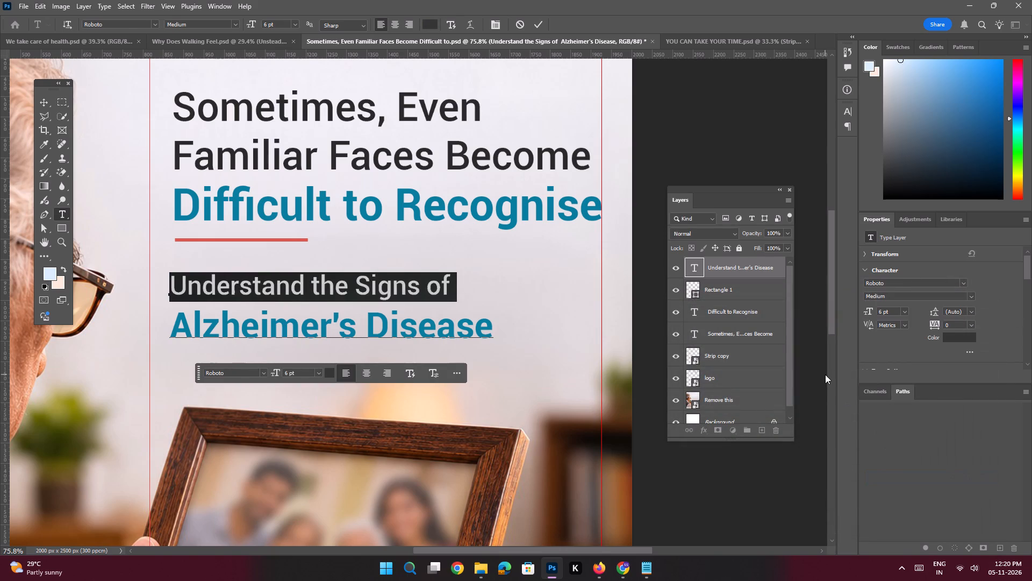
pyautogui.press('Return')
pyautogui.press('Return')
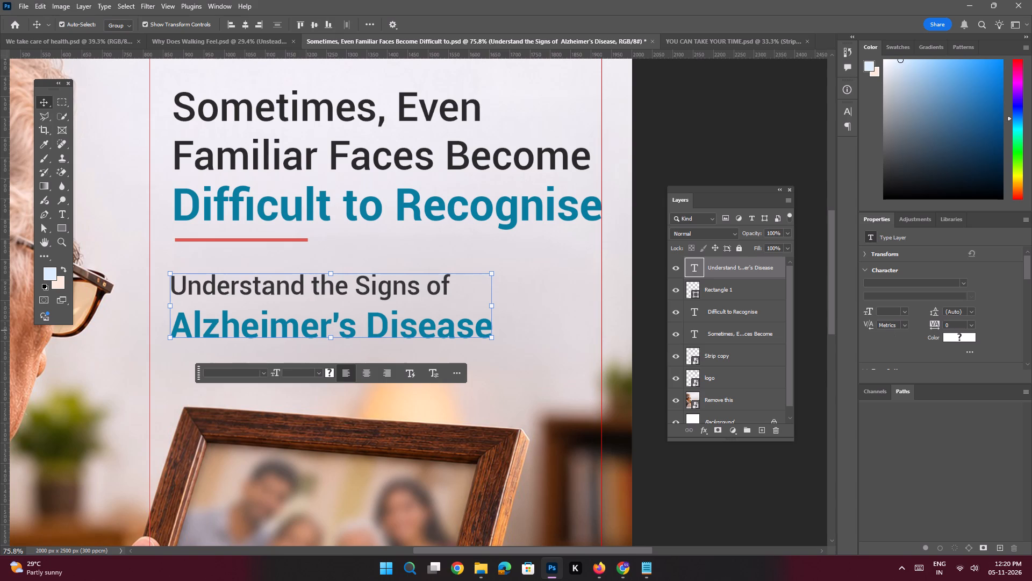
# Tighten the tagline's line spacing by setting its leading to 8.5 pt.
pyautogui.click(936, 312)
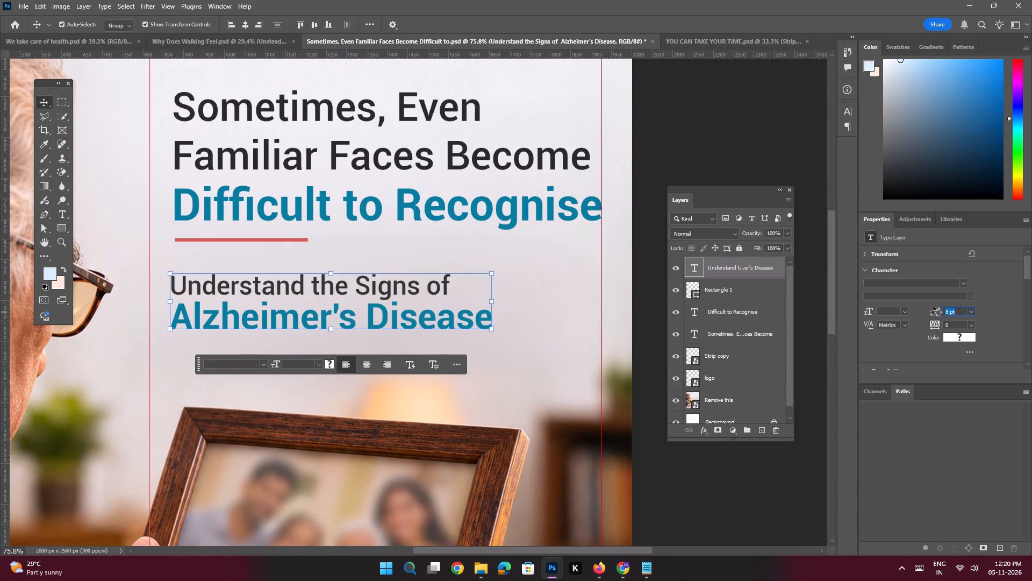
pyautogui.moveTo(950, 312); pyautogui.dragTo(933, 304)
pyautogui.write('8.')
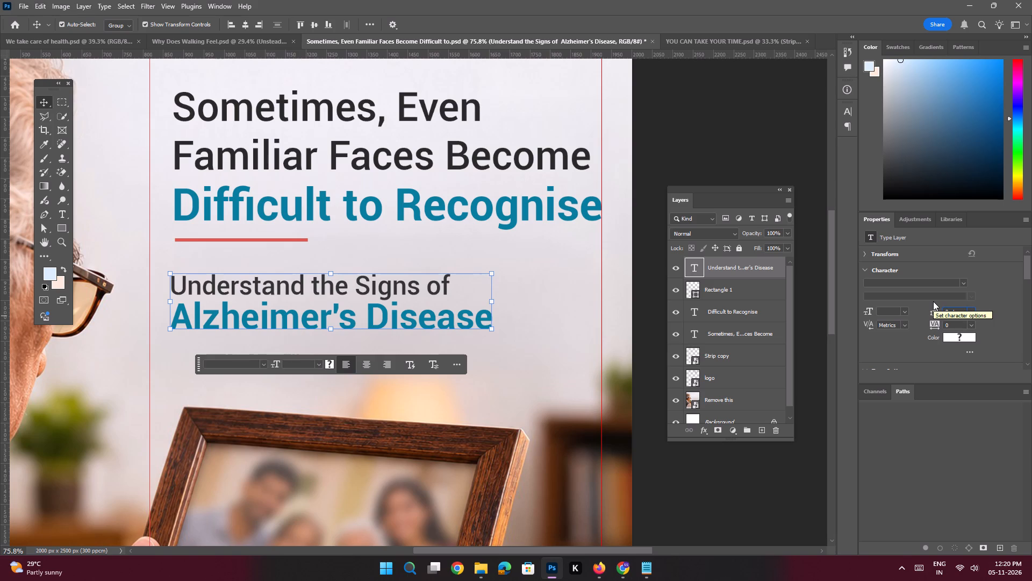
pyautogui.press('5')
pyautogui.press('Return')
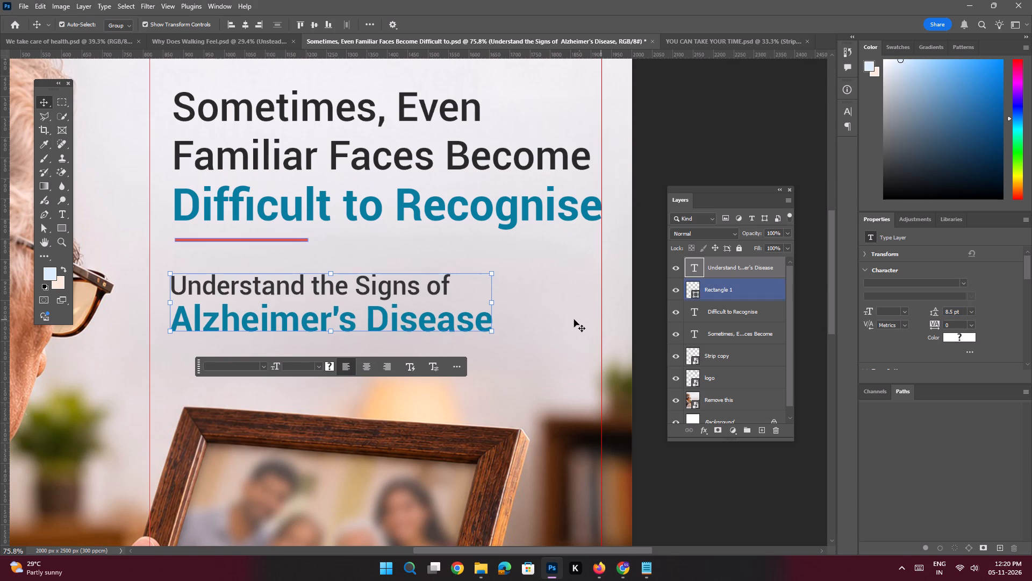
# Scale the two-line tagline up slightly and move it up closer to the red underline.
pyautogui.hotkey('ctrl', 't')
pyautogui.moveTo(496, 340); pyautogui.dragTo(500, 342)
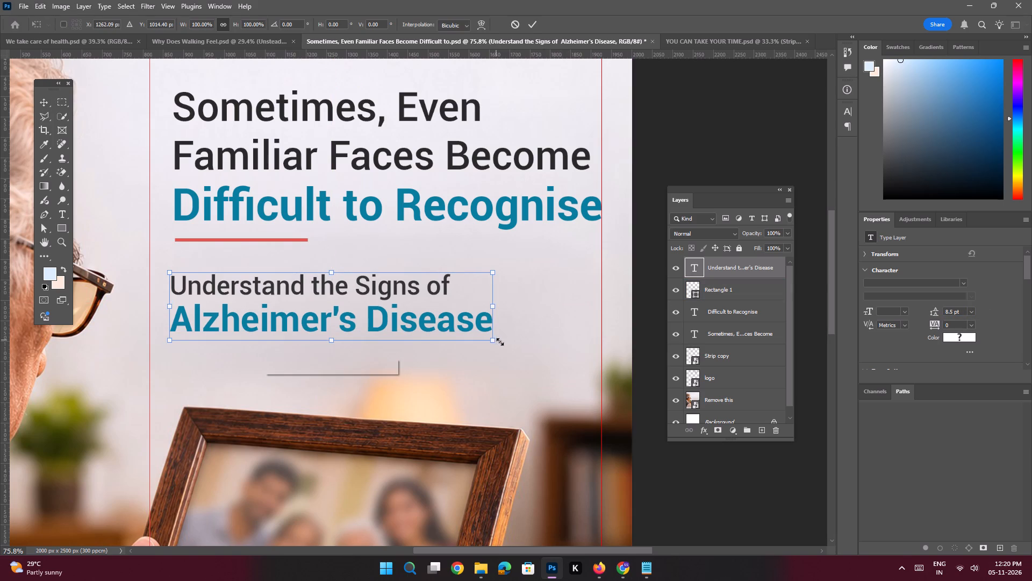
pyautogui.moveTo(500, 342); pyautogui.dragTo(511, 347)
pyautogui.press('Return')
pyautogui.press('space')
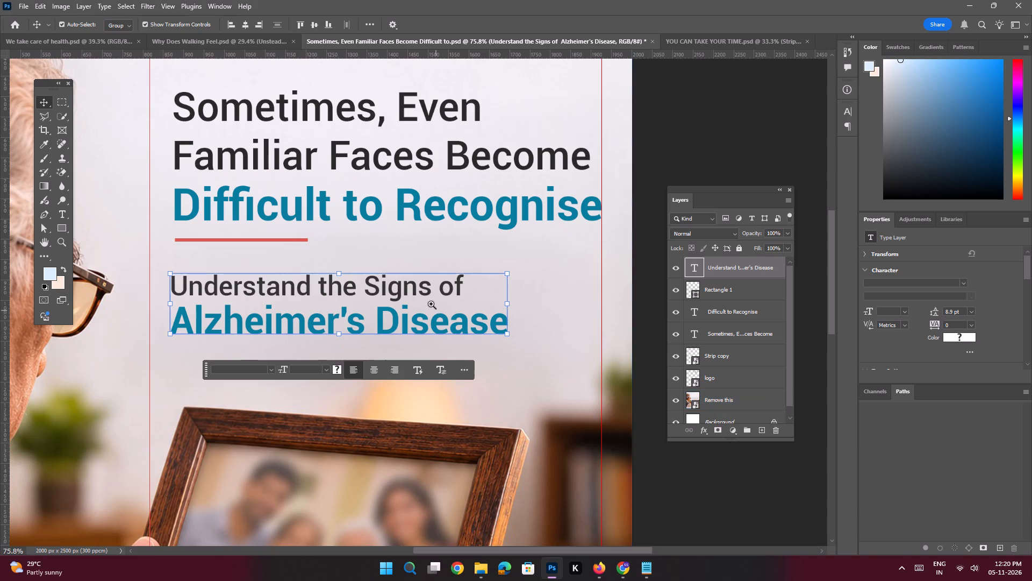
pyautogui.keyDown('ctrl'); pyautogui.moveTo(429, 301); pyautogui.dragTo(447, 309); pyautogui.keyUp('ctrl')
pyautogui.moveTo(425, 303); pyautogui.dragTo(527, 331)
pyautogui.keyDown('shift'); pyautogui.moveTo(489, 311); pyautogui.dragTo(489, 301); pyautogui.keyUp('shift')
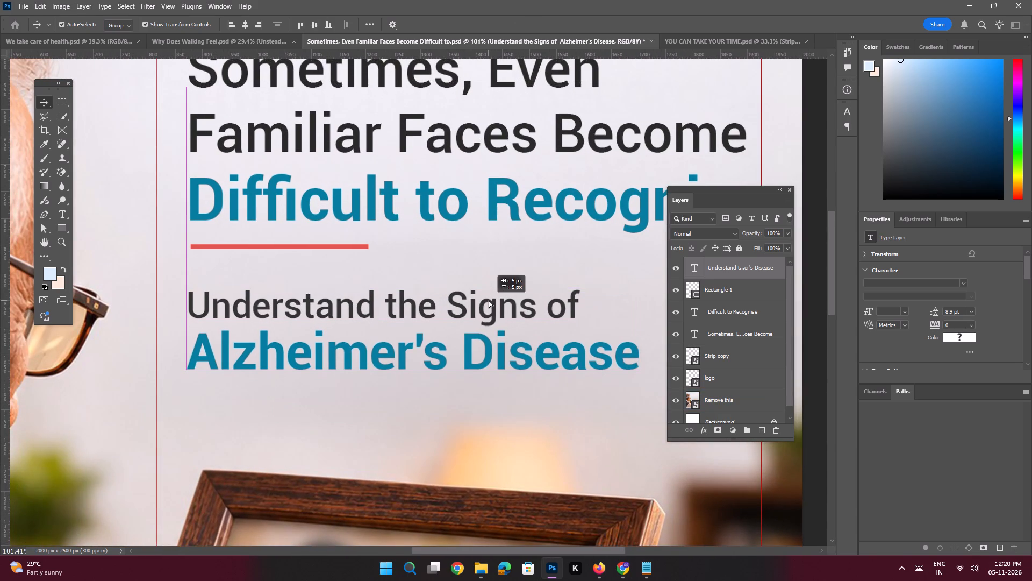
pyautogui.keyDown('shift'); pyautogui.moveTo(489, 301); pyautogui.dragTo(489, 290); pyautogui.keyUp('shift')
pyautogui.keyDown('shift'); pyautogui.moveTo(408, 314); pyautogui.dragTo(408, 299); pyautogui.keyUp('shift')
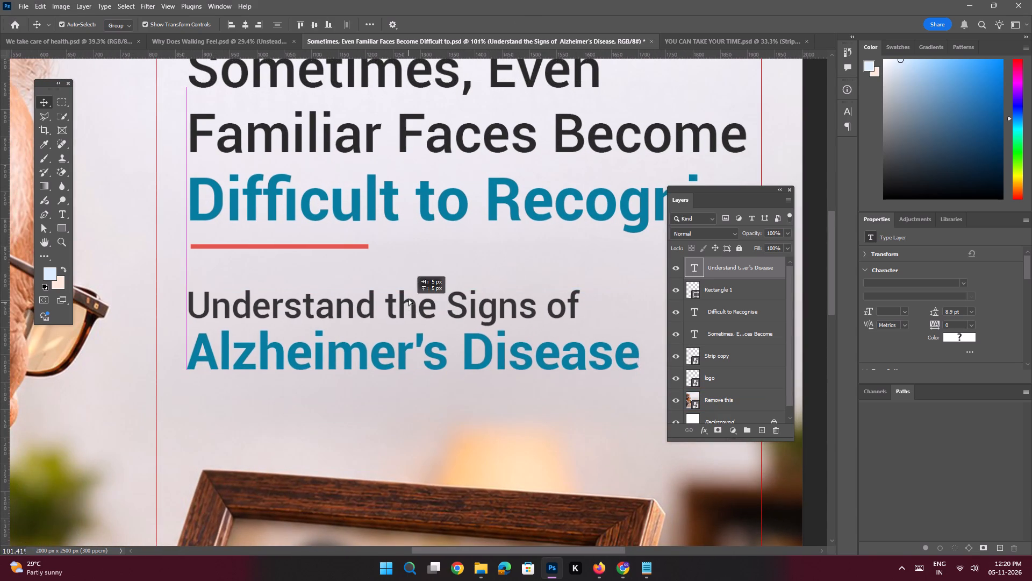
pyautogui.keyDown('shift'); pyautogui.moveTo(408, 299); pyautogui.dragTo(409, 296); pyautogui.keyUp('shift')
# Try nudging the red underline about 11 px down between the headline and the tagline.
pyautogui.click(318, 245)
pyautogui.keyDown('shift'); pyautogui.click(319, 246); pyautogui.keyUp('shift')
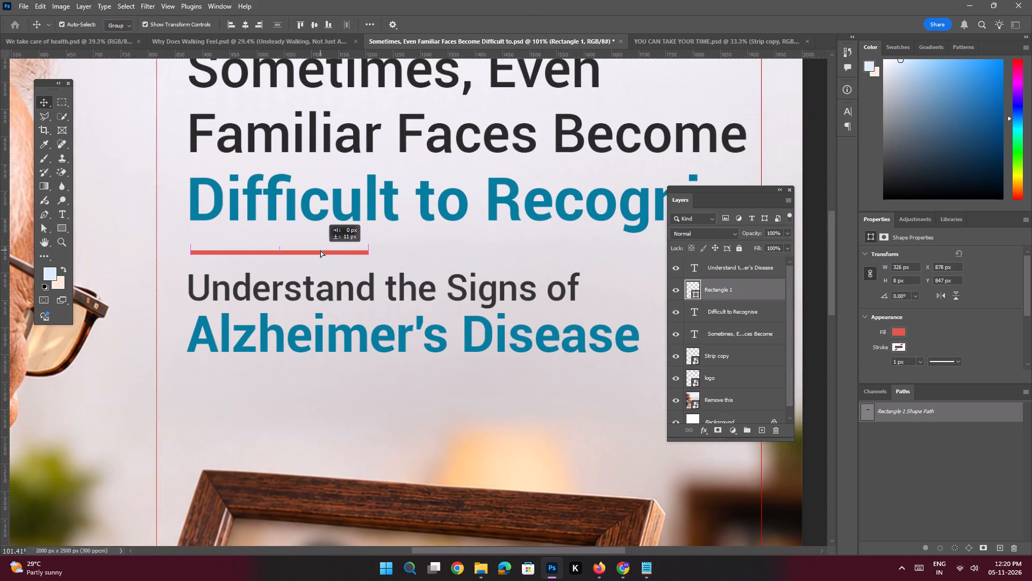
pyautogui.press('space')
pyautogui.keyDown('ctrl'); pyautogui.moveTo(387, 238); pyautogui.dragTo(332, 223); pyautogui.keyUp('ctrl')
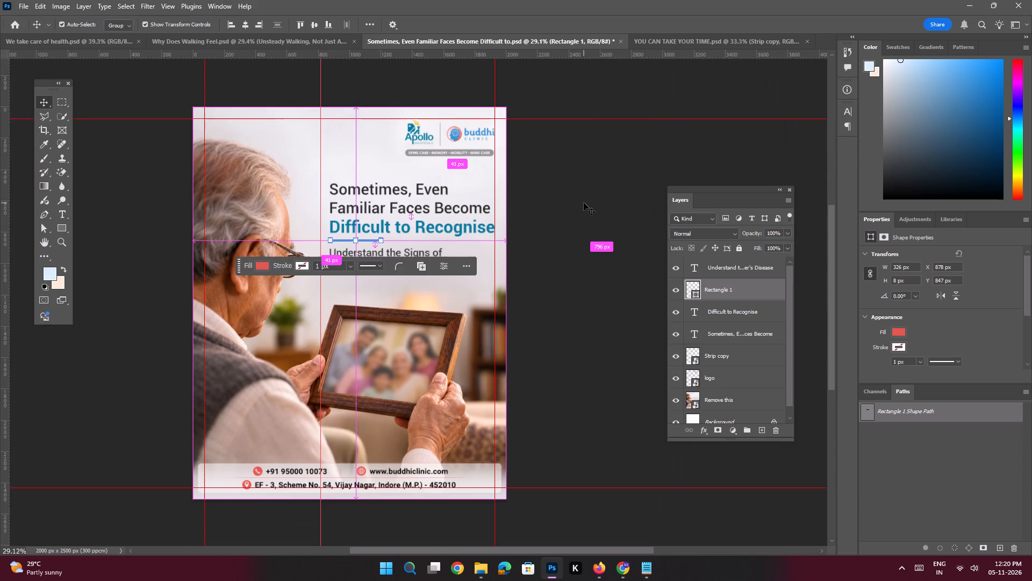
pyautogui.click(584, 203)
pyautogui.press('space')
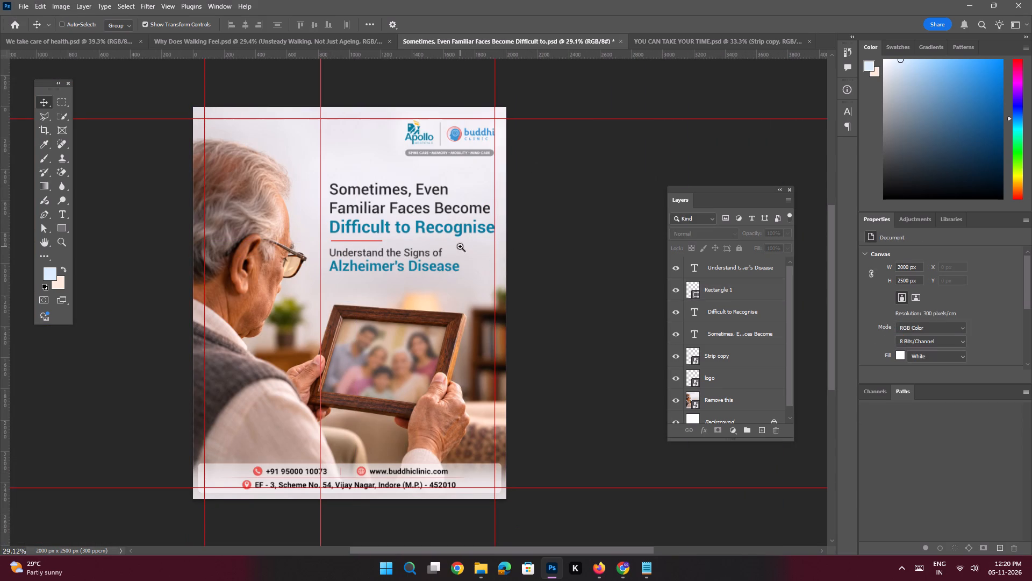
# Group both headline text layers, the red underline and the tagline into one layer group.
pyautogui.keyDown('ctrl'); pyautogui.moveTo(369, 206); pyautogui.dragTo(400, 245); pyautogui.keyUp('ctrl')
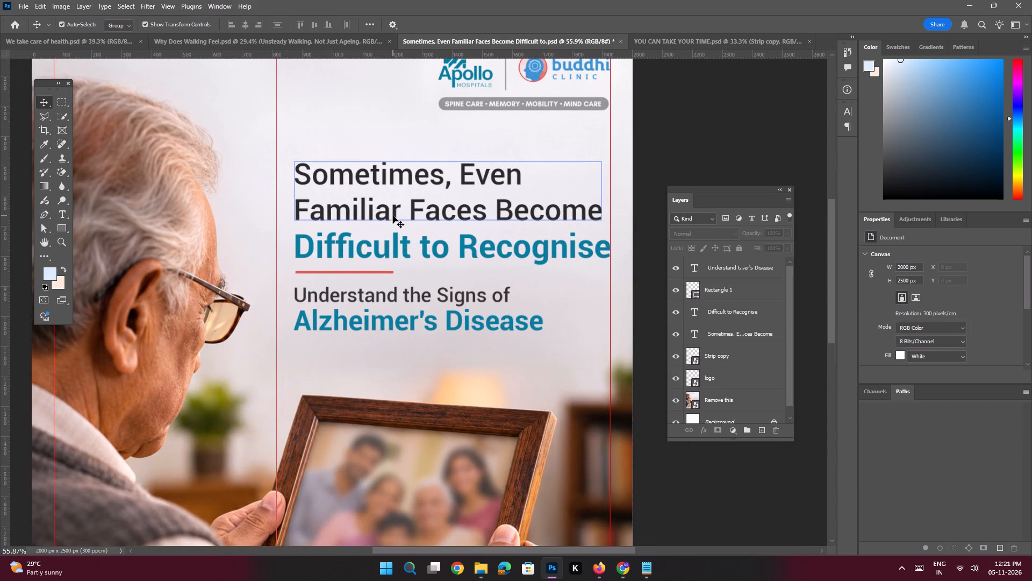
pyautogui.click(393, 216)
pyautogui.keyDown('shift'); pyautogui.click(339, 249); pyautogui.keyUp('shift')
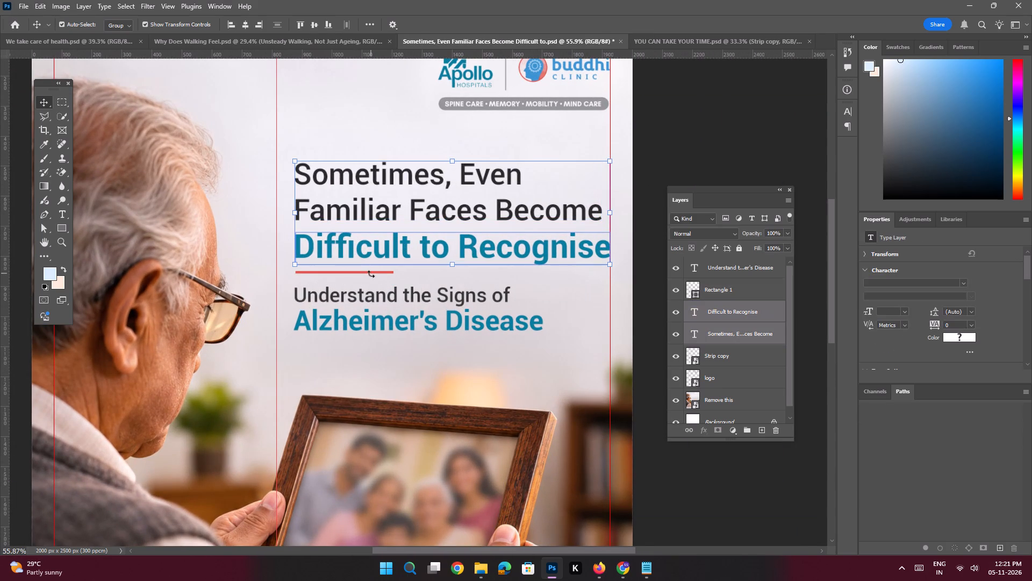
pyautogui.press('space')
pyautogui.keyDown('ctrl'); pyautogui.moveTo(362, 272); pyautogui.dragTo(408, 304); pyautogui.keyUp('ctrl')
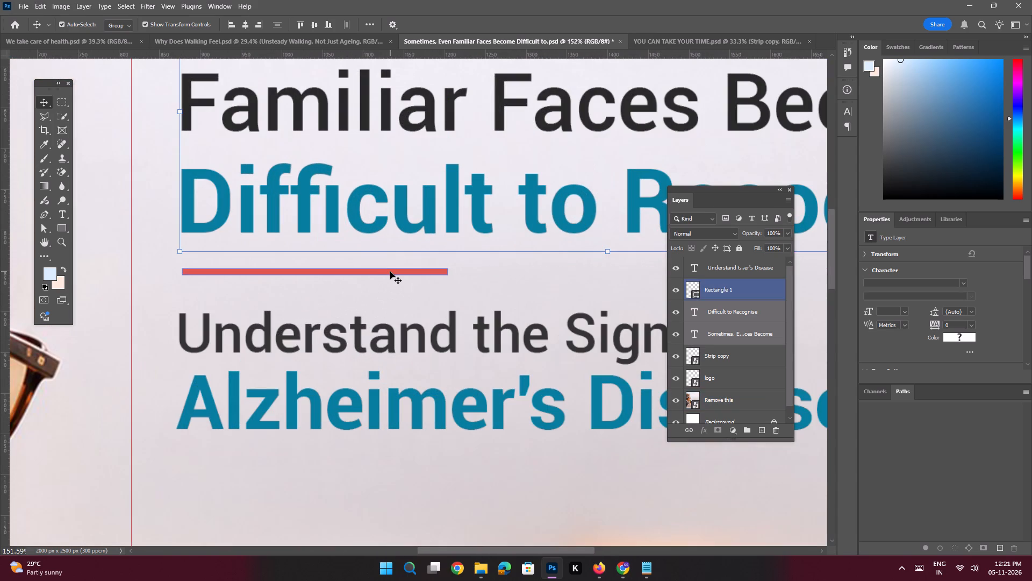
pyautogui.keyDown('shift'); pyautogui.click(390, 272); pyautogui.keyUp('shift')
pyautogui.keyDown('shift'); pyautogui.click(424, 328); pyautogui.keyUp('shift')
pyautogui.hotkey('ctrl', 'space')
pyautogui.hotkey('ctrl', 'space')
pyautogui.hotkey('ctrl', 'space')
pyautogui.hotkey('ctrl', 'space')
pyautogui.hotkey('ctrl', 'space')
pyautogui.keyDown('ctrl'); pyautogui.moveTo(450, 299); pyautogui.dragTo(399, 283); pyautogui.keyUp('ctrl')
pyautogui.hotkey('ctrl', 'g')
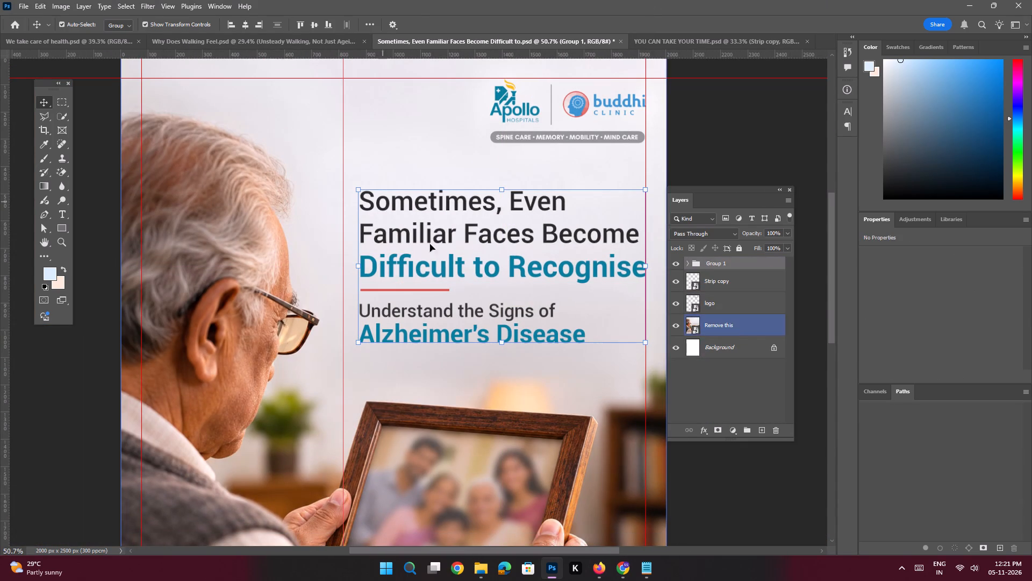
# Move the text group about 45 px up and slightly left, centred between the two vertical guides, and save the document.
pyautogui.moveTo(469, 232); pyautogui.dragTo(459, 232)
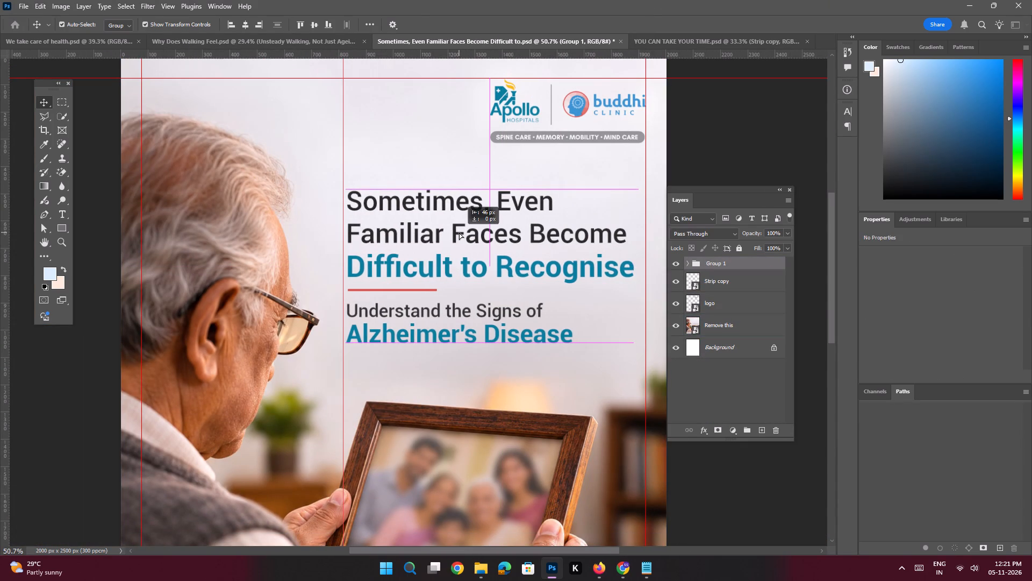
pyautogui.moveTo(459, 232); pyautogui.dragTo(458, 216)
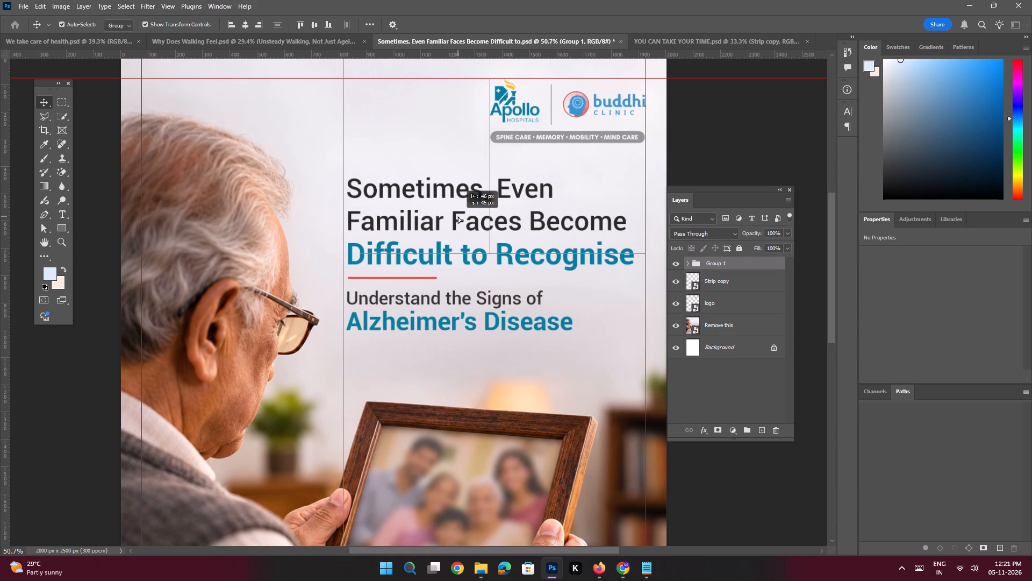
pyautogui.moveTo(458, 216); pyautogui.dragTo(460, 217)
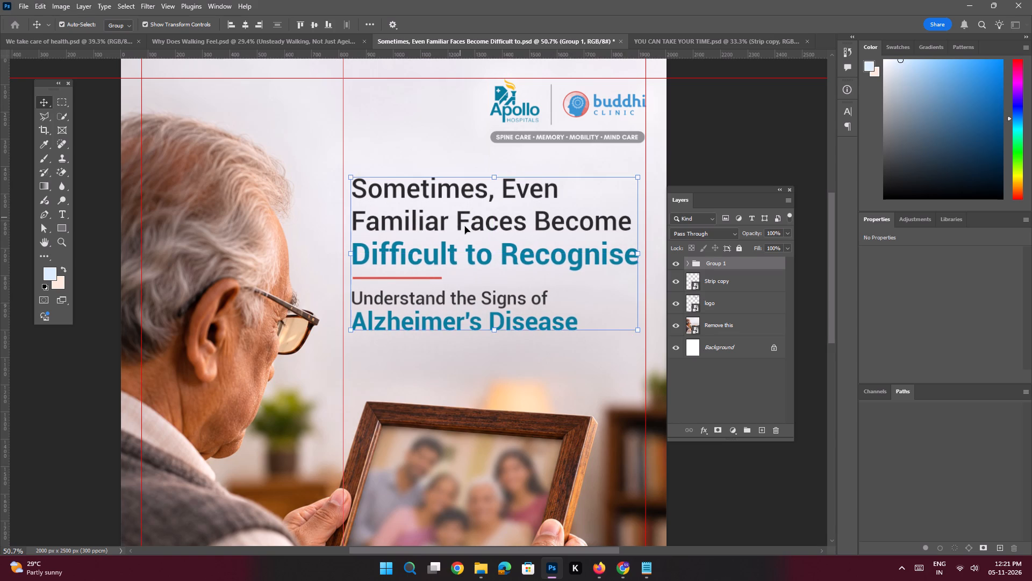
pyautogui.press('space')
pyautogui.keyDown('ctrl'); pyautogui.moveTo(488, 234); pyautogui.dragTo(447, 226); pyautogui.keyUp('ctrl')
pyautogui.moveTo(506, 225); pyautogui.dragTo(488, 226)
pyautogui.click(575, 235)
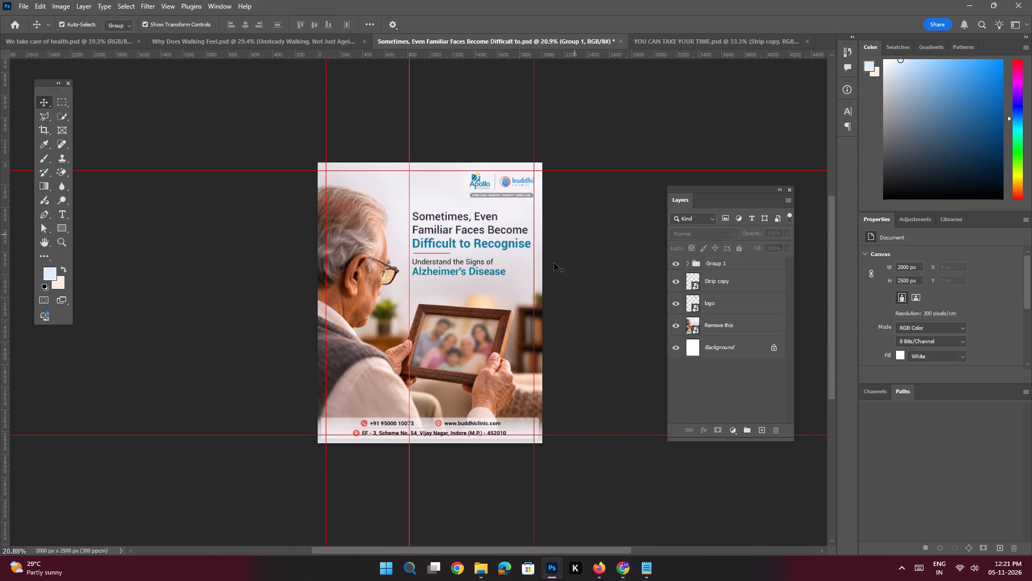
pyautogui.press('space')
pyautogui.keyDown('ctrl'); pyautogui.moveTo(539, 240); pyautogui.dragTo(562, 276); pyautogui.keyUp('ctrl')
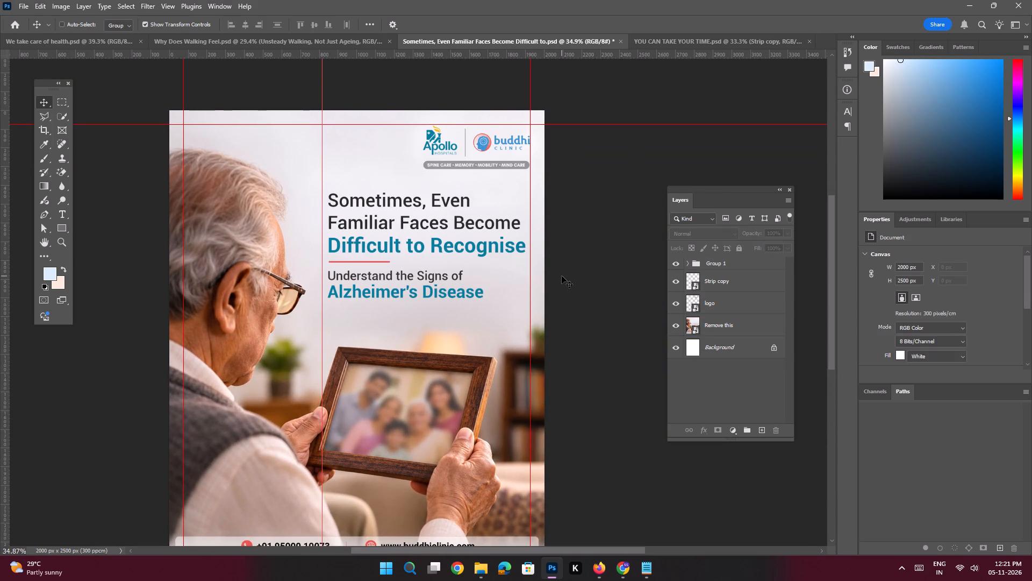
pyautogui.hotkey('ctrl', 's')
# Set the Move tool's auto-select target to Layer.
pyautogui.click(125, 26)
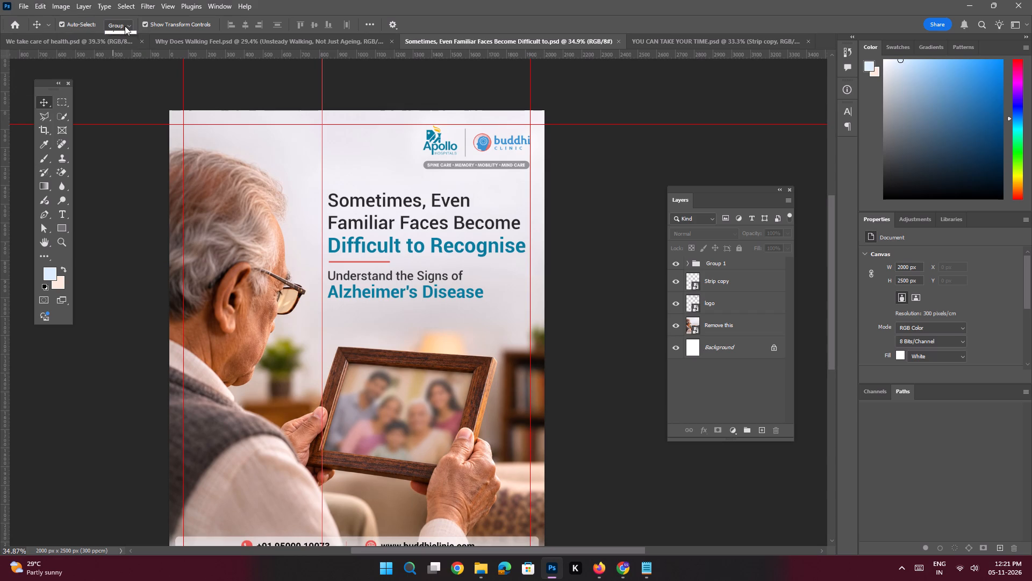
pyautogui.click(119, 44)
pyautogui.click(106, 161)
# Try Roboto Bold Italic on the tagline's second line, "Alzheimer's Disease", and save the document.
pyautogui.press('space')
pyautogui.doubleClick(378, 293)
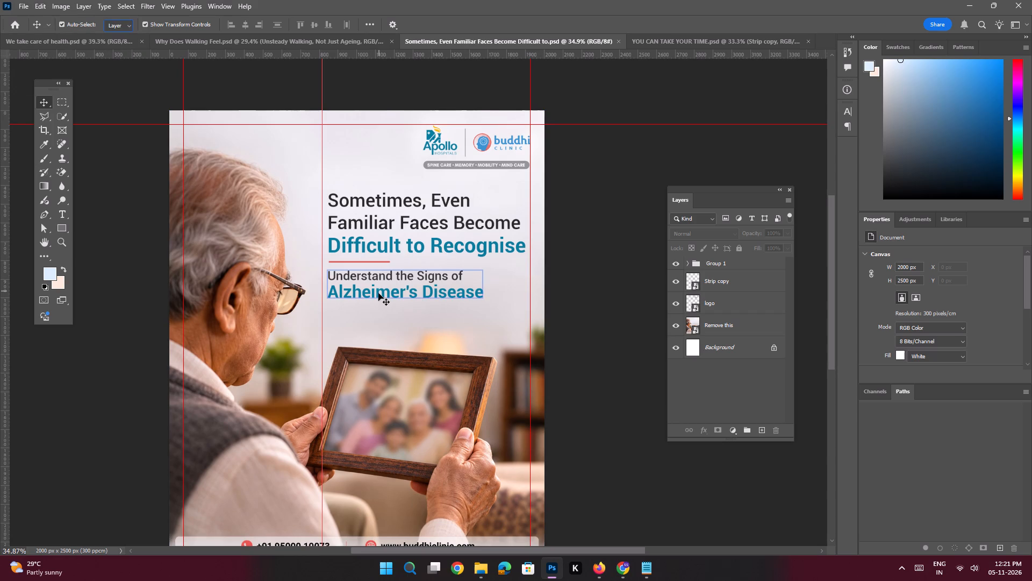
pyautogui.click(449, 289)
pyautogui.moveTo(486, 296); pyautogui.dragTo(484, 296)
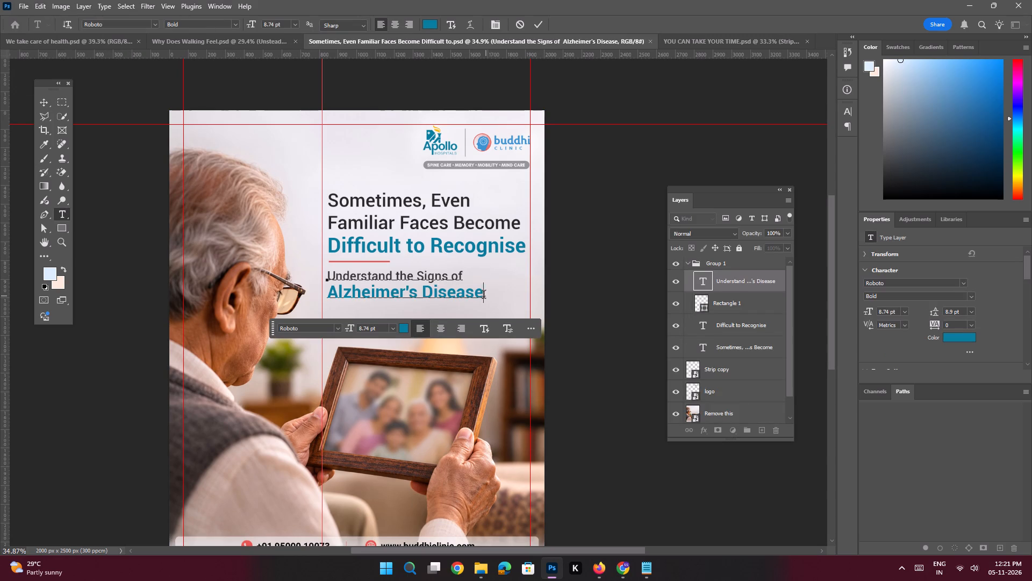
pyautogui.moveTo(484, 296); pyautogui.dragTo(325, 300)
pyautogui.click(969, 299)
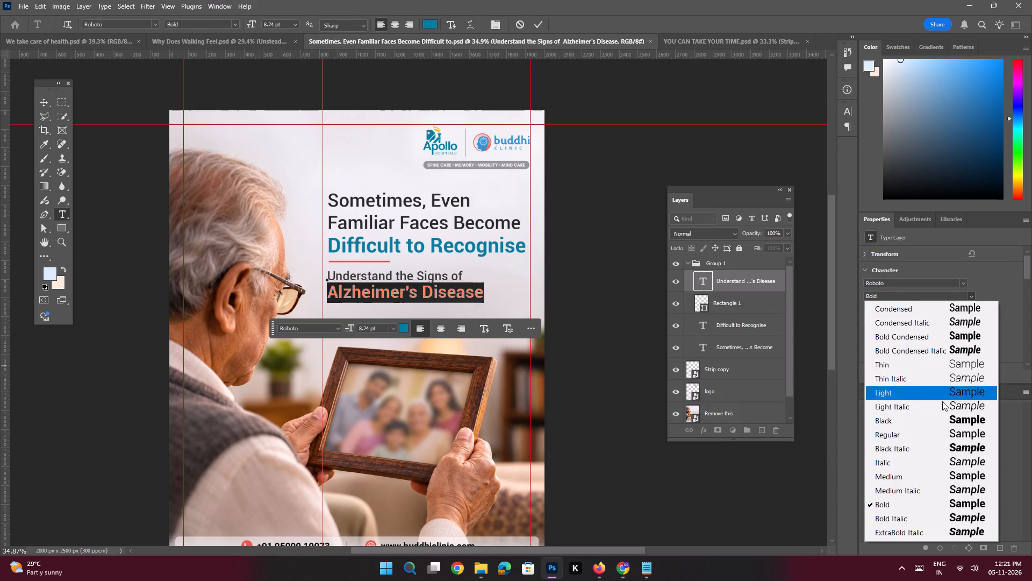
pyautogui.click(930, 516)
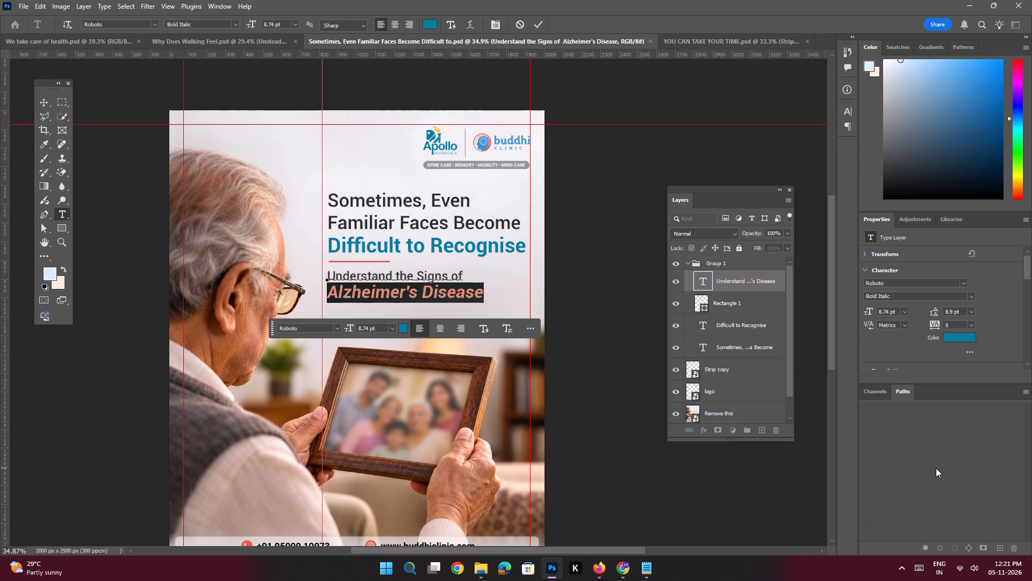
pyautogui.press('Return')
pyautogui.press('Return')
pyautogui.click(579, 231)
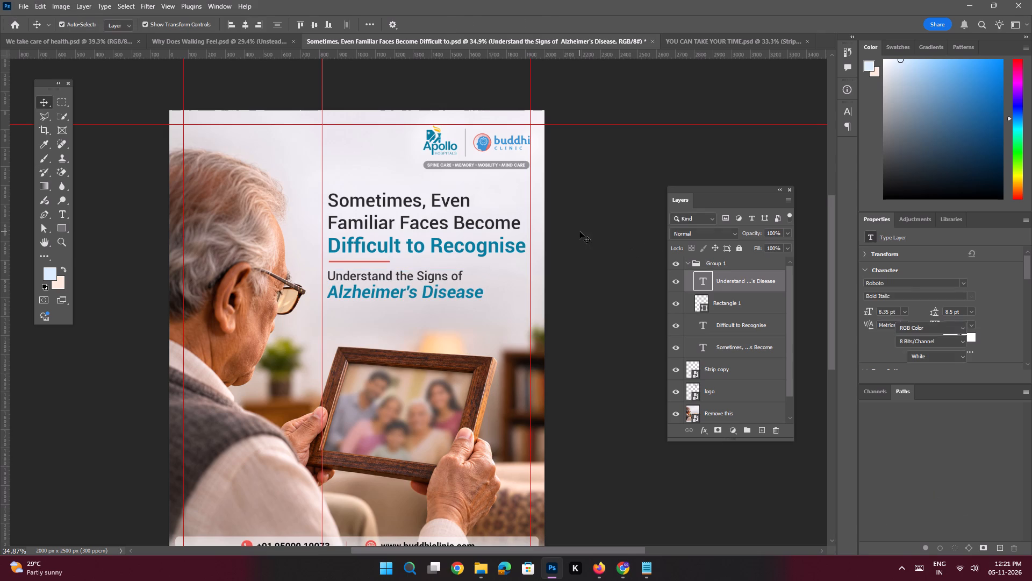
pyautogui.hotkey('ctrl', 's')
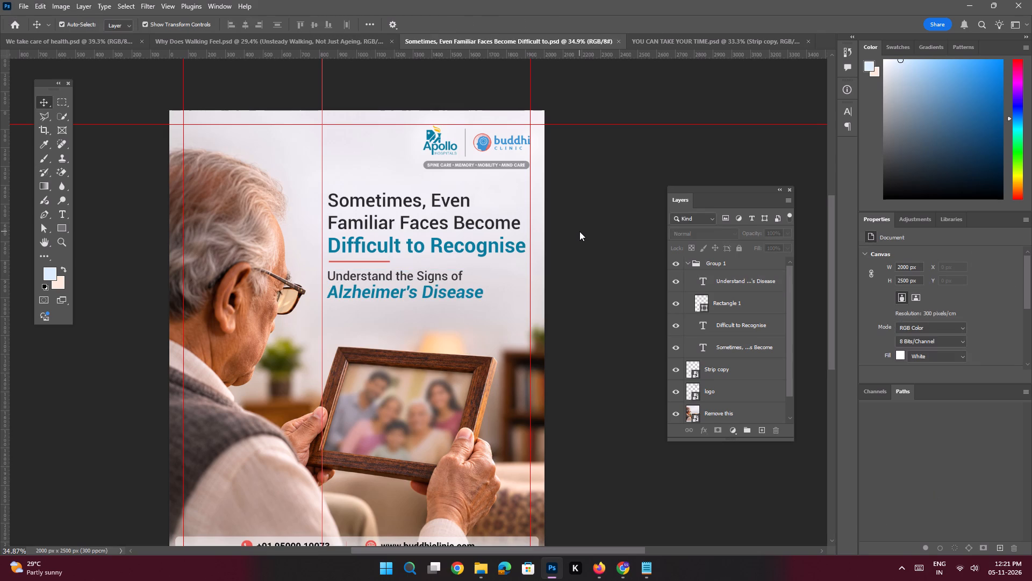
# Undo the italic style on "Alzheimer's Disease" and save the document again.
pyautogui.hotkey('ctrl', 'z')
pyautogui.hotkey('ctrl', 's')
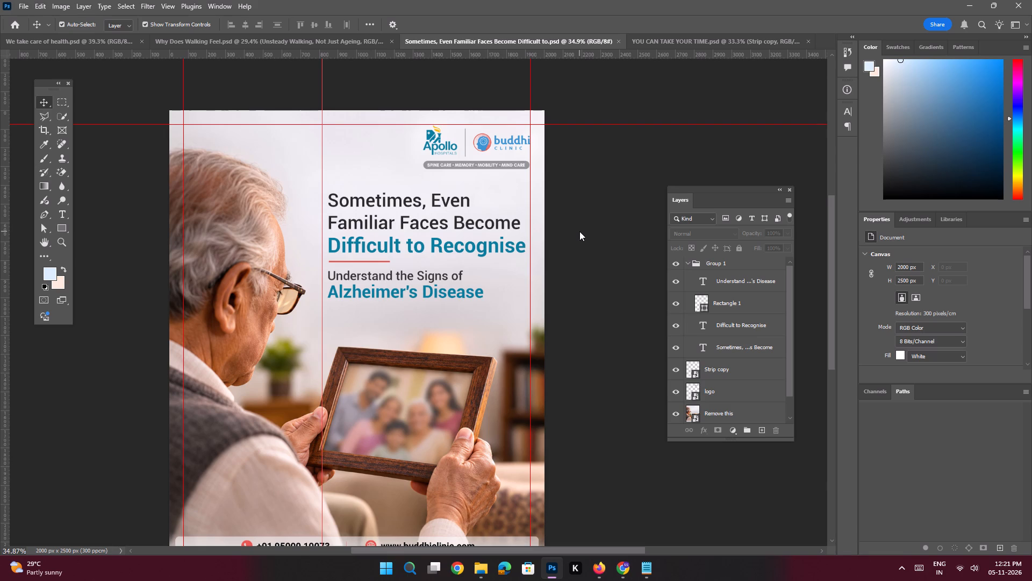
# Export the post as a 2000 x 2500 px PNG named "Sometimes, Even Familiar Faces Become Difficult to" in the Desktop subfolder.
pyautogui.hotkey('ctrl', 'alt', 'shift', 'w')
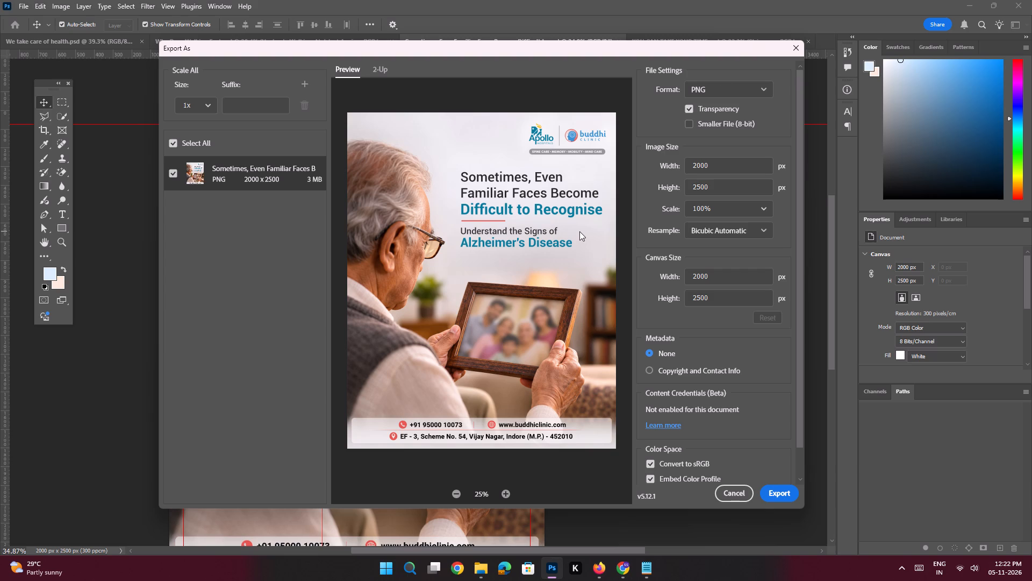
pyautogui.click(771, 500)
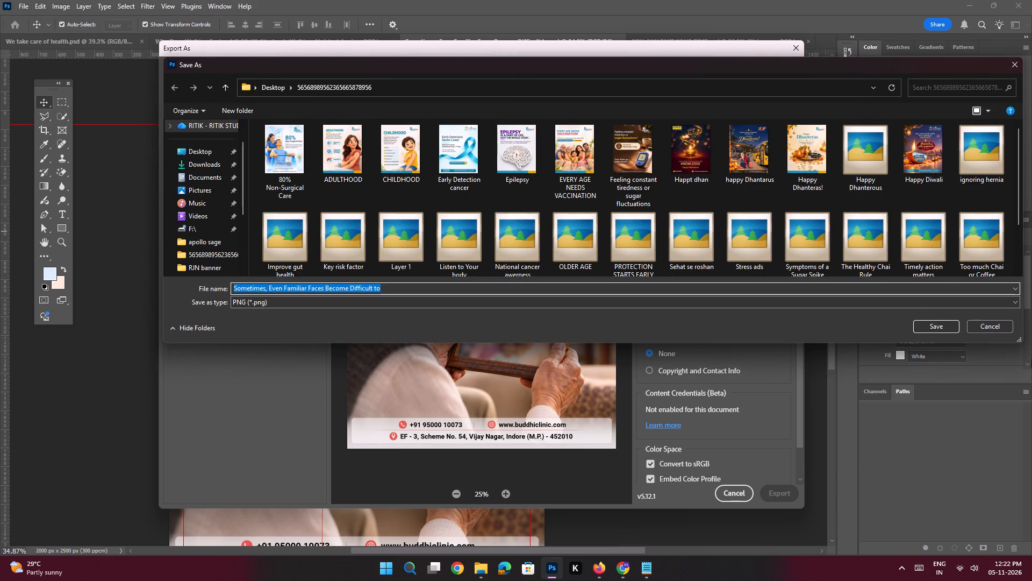
pyautogui.click(936, 326)
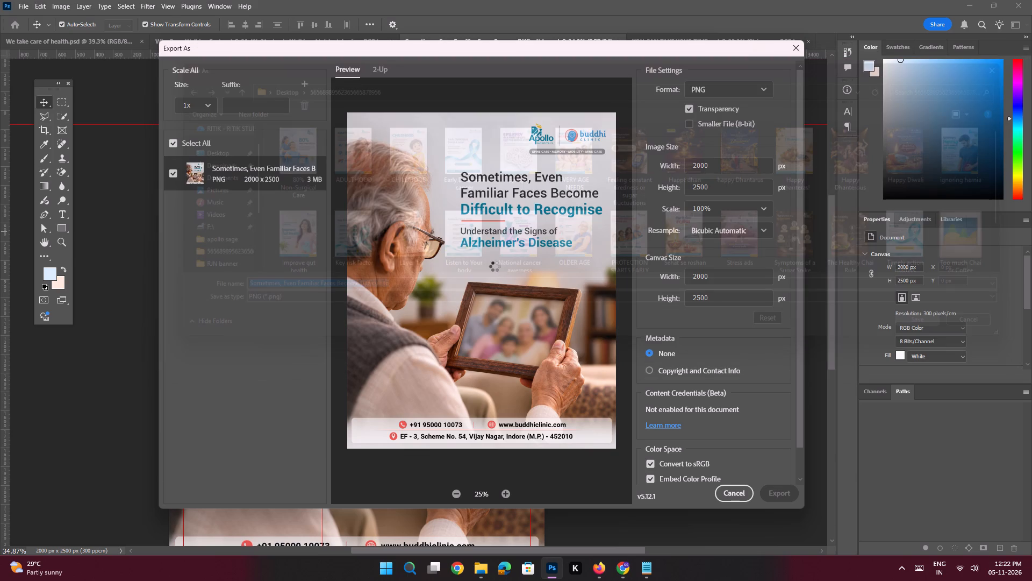
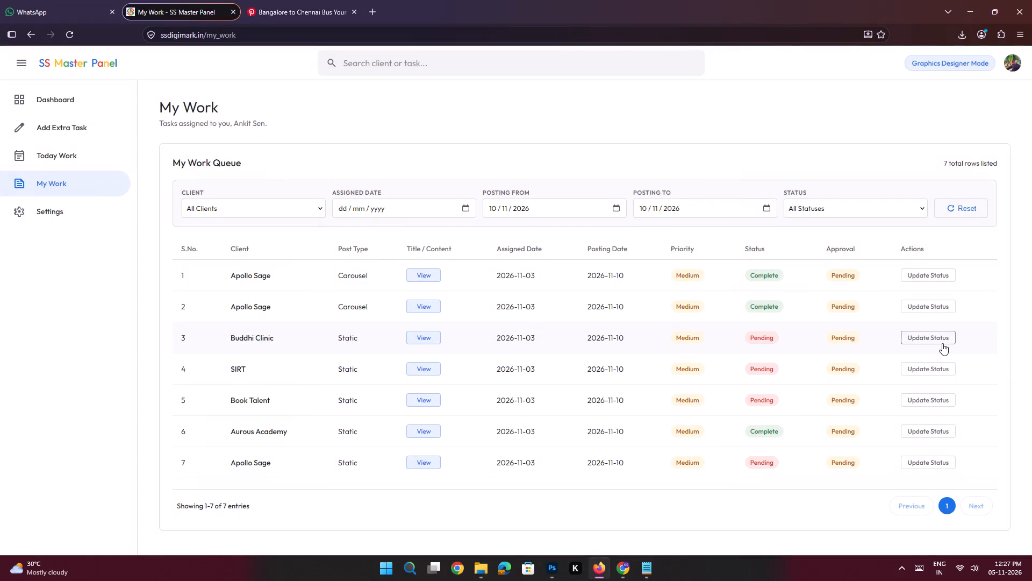
# In Firefox, update the work status of the Buddhi Clinic static task in the work queue to Completed.
pyautogui.click(935, 341)
pyautogui.click(504, 322)
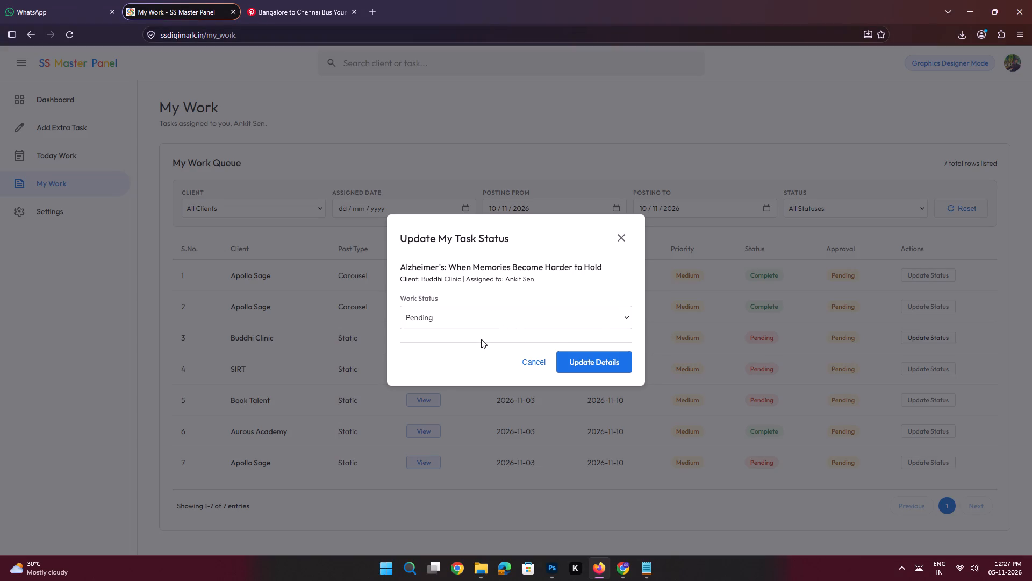
pyautogui.click(470, 366)
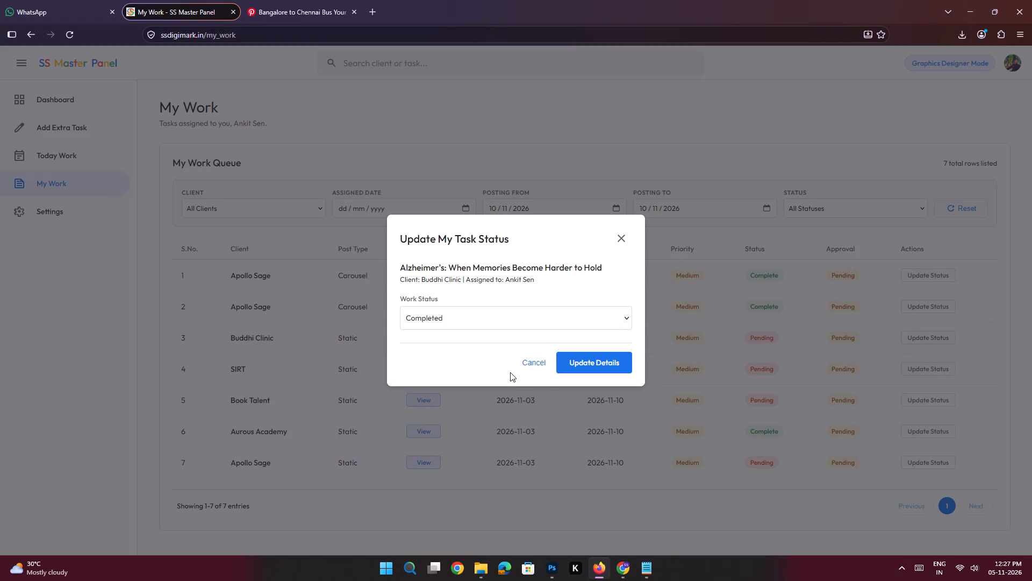
pyautogui.click(584, 364)
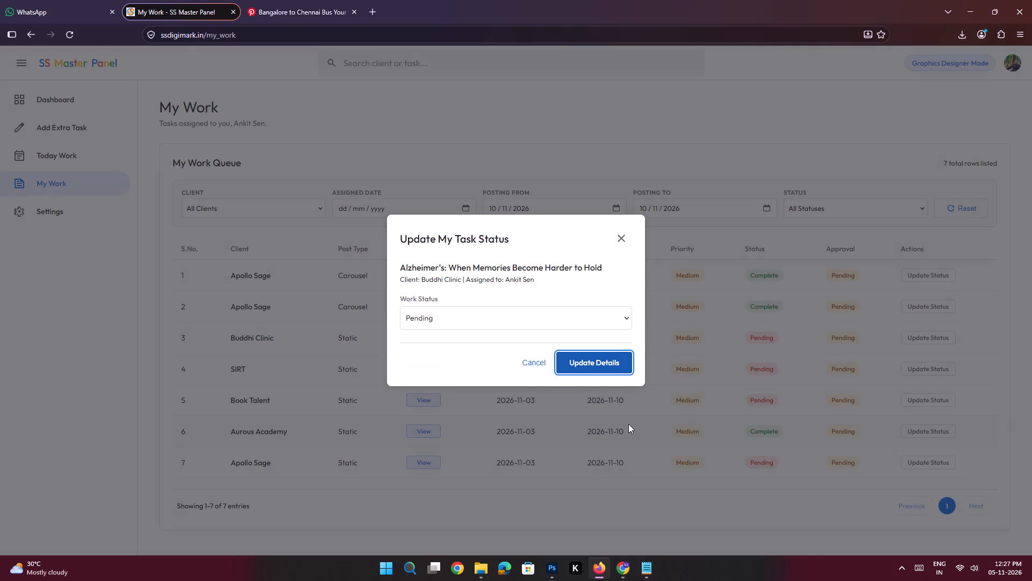